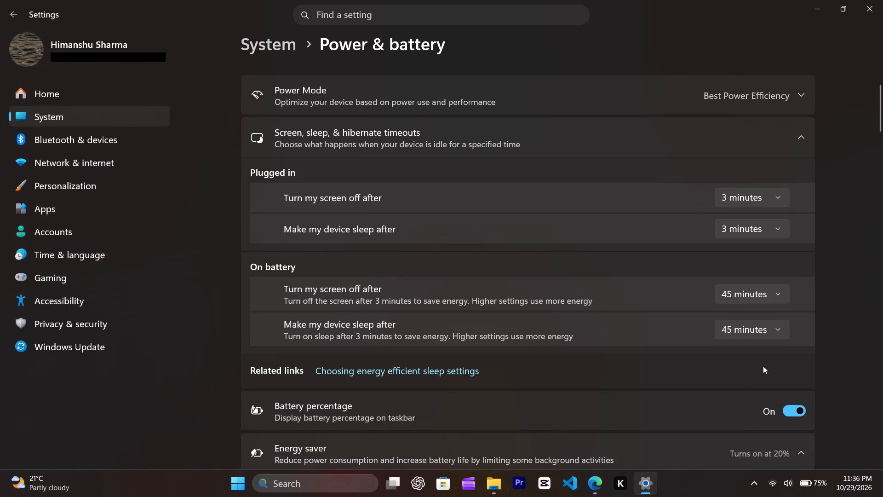
Set the on-battery screen-off timeout to 25 minutes and close Settings.
{"action": "left_click", "coordinate": [744, 295]}
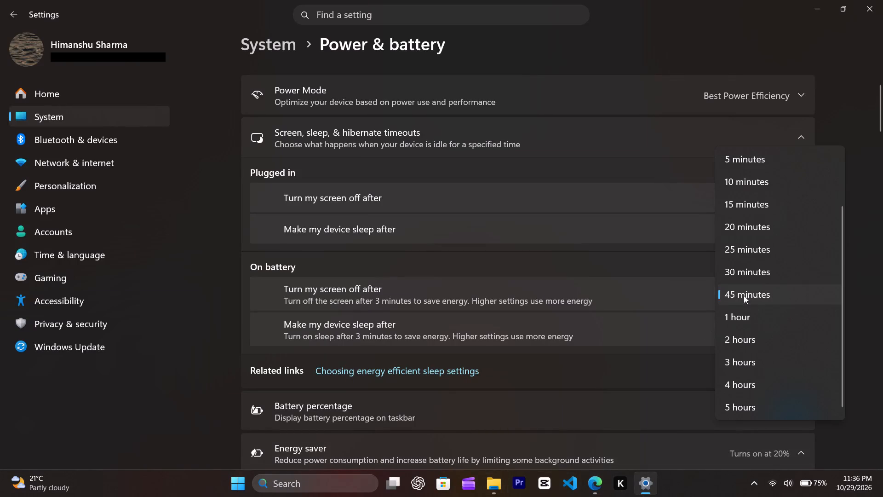
{"action": "left_click", "coordinate": [750, 249]}
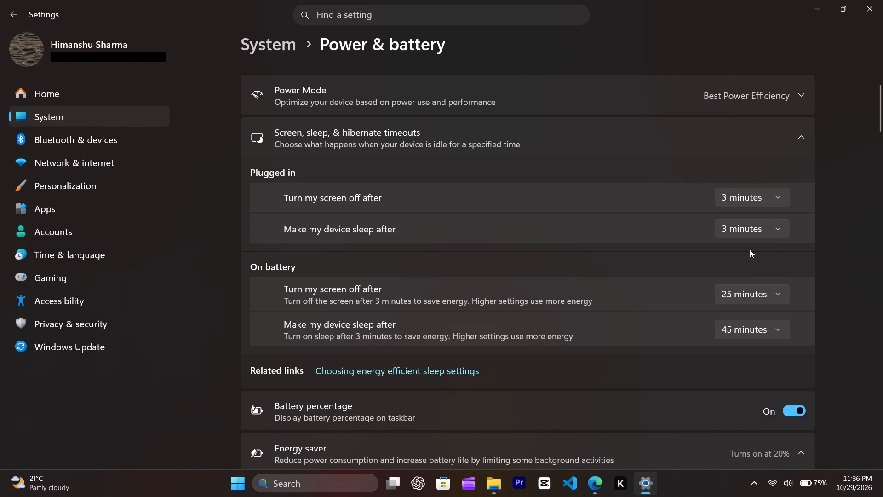
{"action": "left_click", "coordinate": [882, 0]}
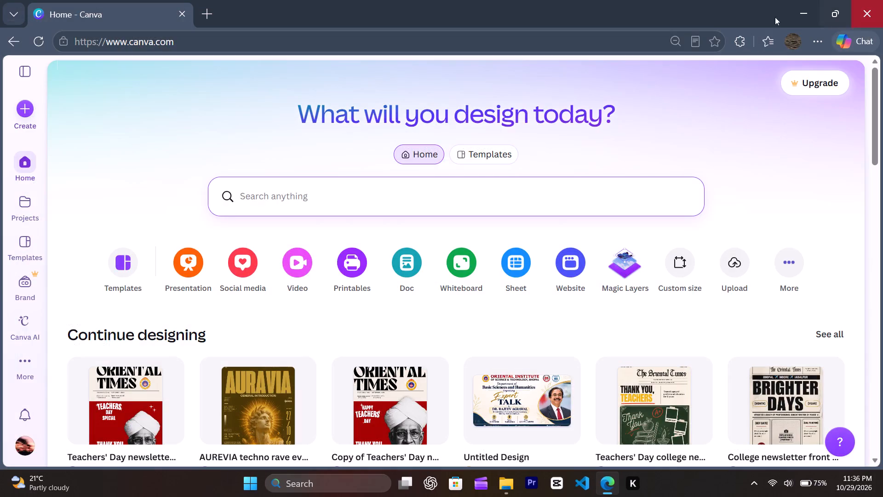
Open the most recent Teachers' Day newsletter cover design in Canva and close the Canva home page.
{"action": "left_click", "coordinate": [141, 403]}
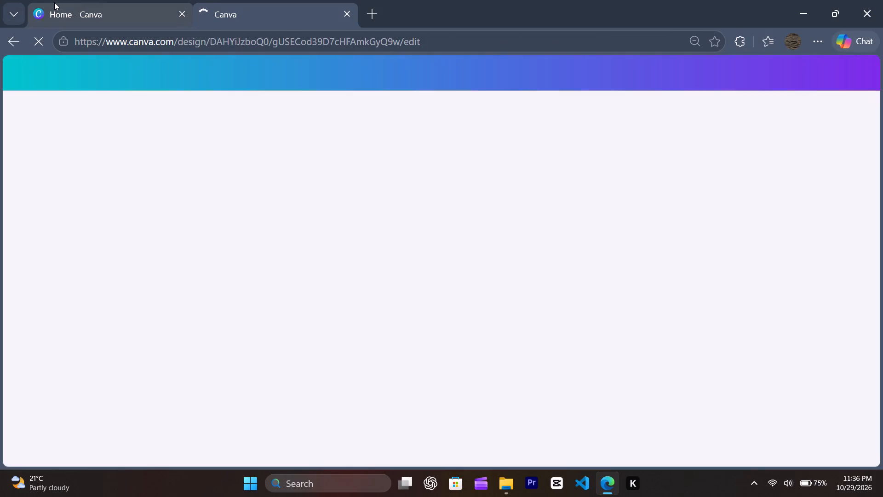
{"action": "left_click", "coordinate": [54, 2]}
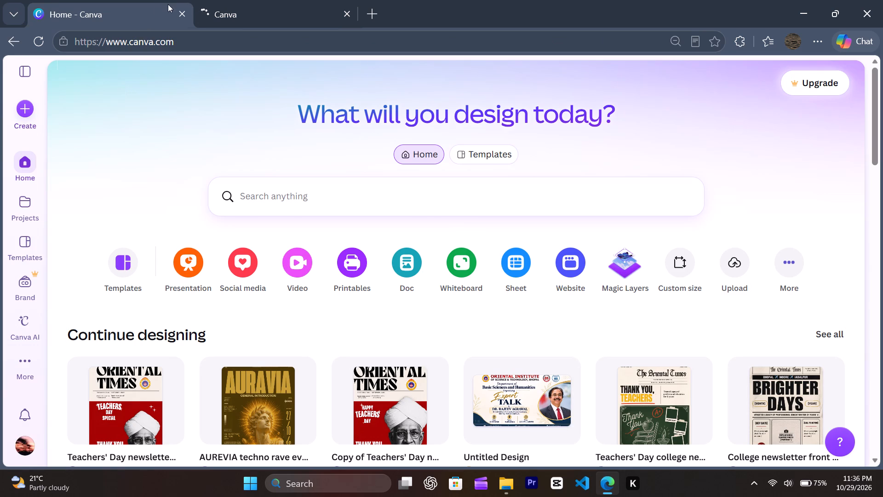
{"action": "left_click", "coordinate": [182, 11]}
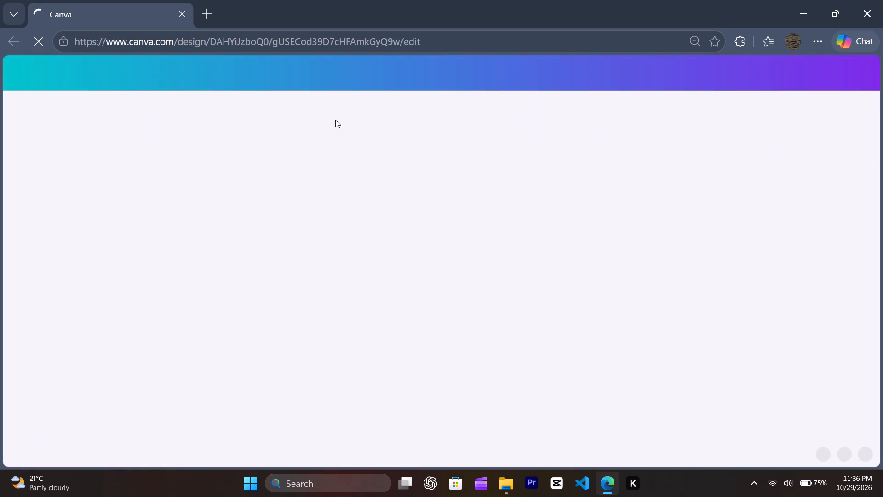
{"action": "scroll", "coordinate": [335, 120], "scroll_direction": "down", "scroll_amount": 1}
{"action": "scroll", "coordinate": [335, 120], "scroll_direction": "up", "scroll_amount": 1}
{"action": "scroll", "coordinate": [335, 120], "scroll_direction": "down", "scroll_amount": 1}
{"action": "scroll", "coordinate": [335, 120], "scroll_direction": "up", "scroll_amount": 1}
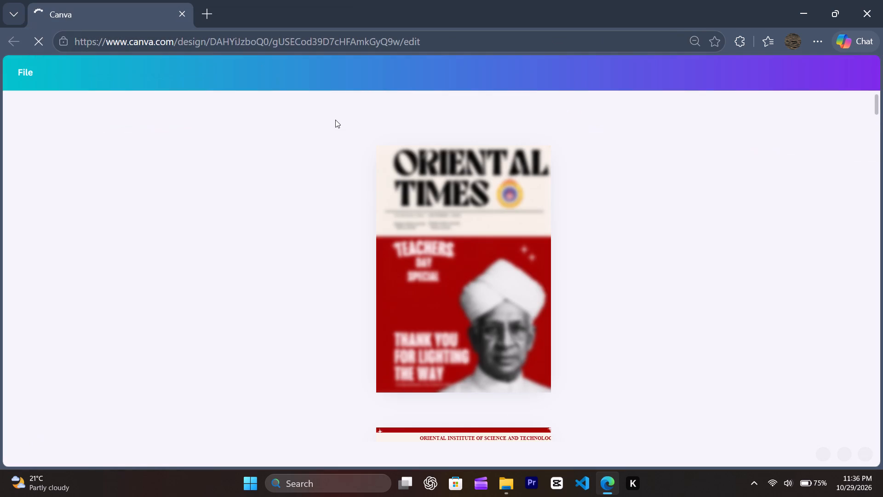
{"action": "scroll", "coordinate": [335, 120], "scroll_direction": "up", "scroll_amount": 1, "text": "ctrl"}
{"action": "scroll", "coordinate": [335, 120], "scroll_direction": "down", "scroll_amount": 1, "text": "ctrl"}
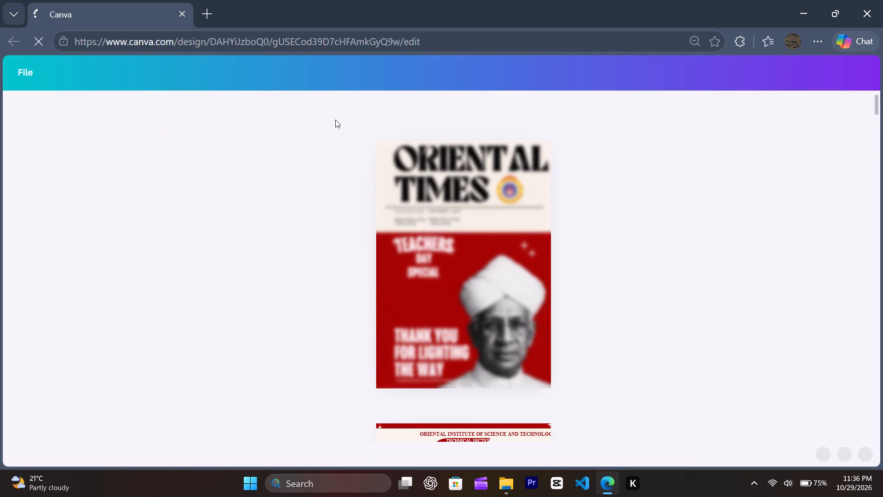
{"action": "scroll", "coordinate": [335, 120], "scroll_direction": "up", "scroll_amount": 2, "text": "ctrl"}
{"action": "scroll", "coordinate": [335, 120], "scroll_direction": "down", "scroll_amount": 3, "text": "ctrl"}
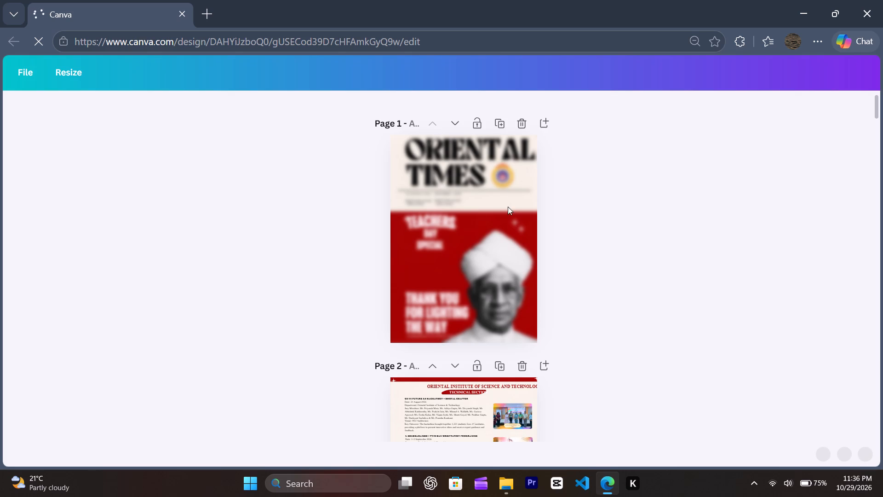
Check the Wi-Fi connection in the system quick settings and return to the newsletter design.
{"action": "left_click", "coordinate": [777, 480]}
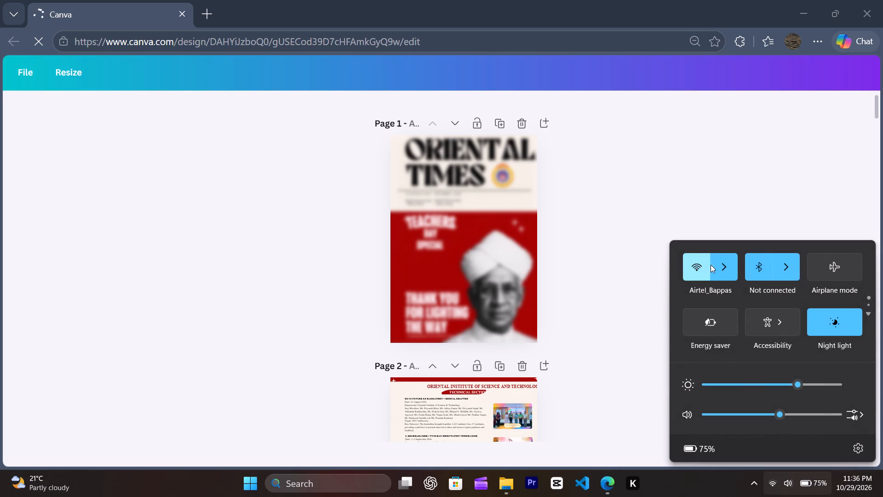
{"action": "left_click", "coordinate": [716, 266]}
{"action": "left_click", "coordinate": [642, 196]}
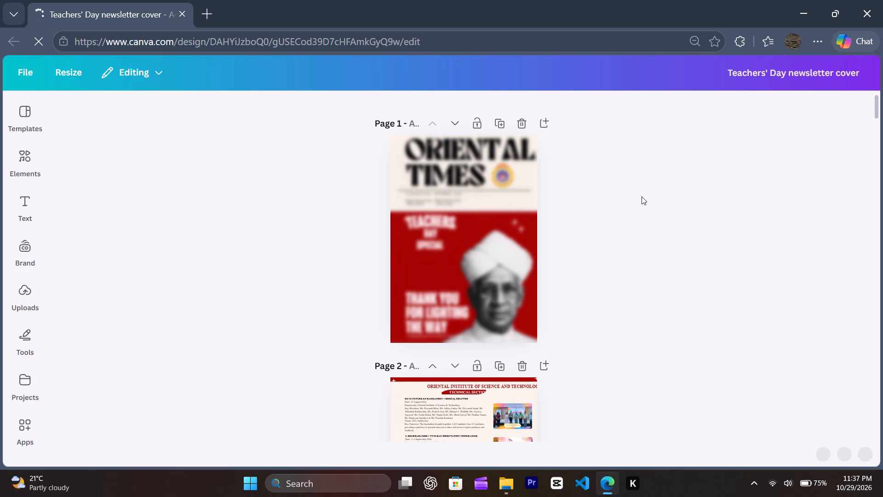
Look through the newsletter pages from the Teachers' Day cover onward to review their layout and content.
{"action": "scroll", "coordinate": [642, 196], "scroll_direction": "up", "scroll_amount": 1}
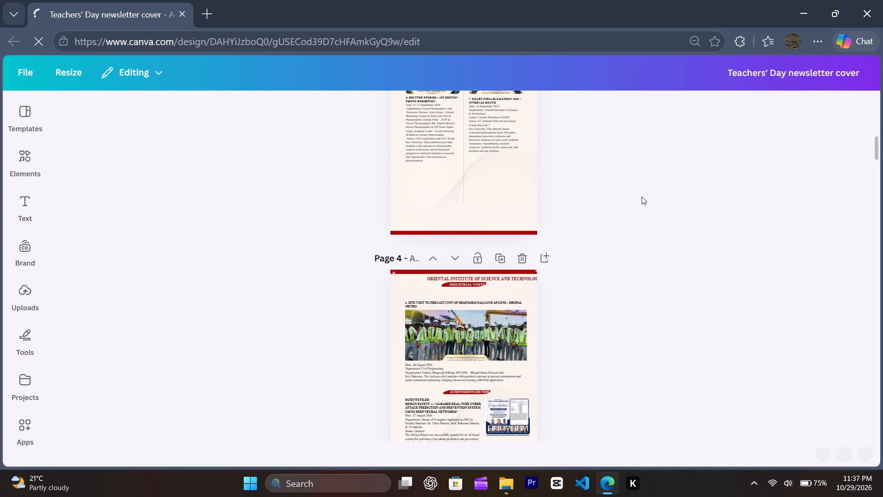
{"action": "scroll", "coordinate": [642, 196], "scroll_direction": "up", "scroll_amount": 1}
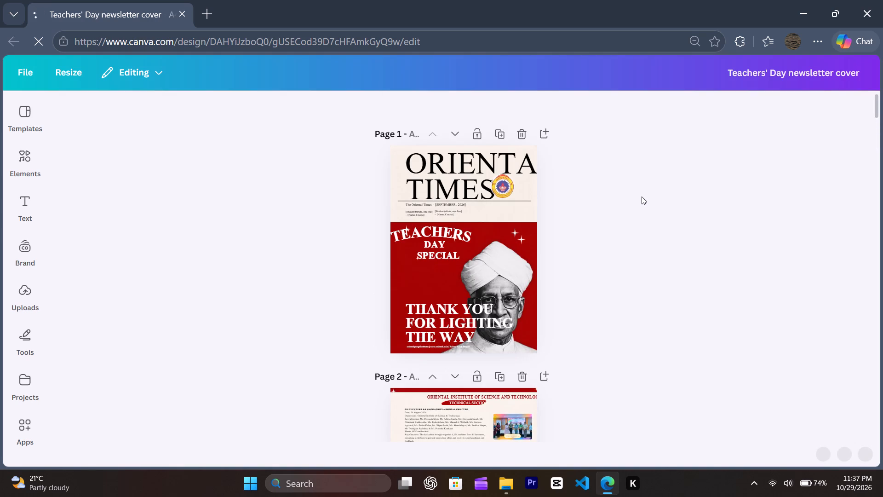
{"action": "scroll", "coordinate": [642, 196], "scroll_direction": "down", "scroll_amount": 1}
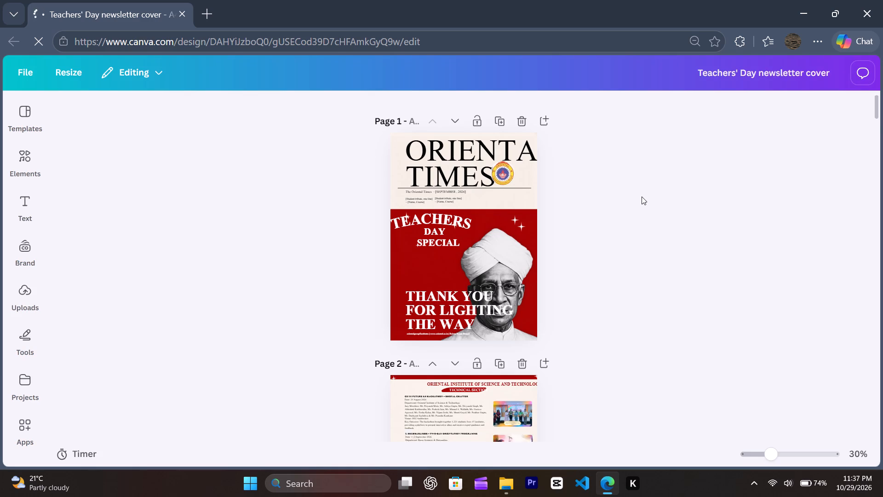
{"action": "scroll", "coordinate": [642, 196], "scroll_direction": "down", "scroll_amount": 1}
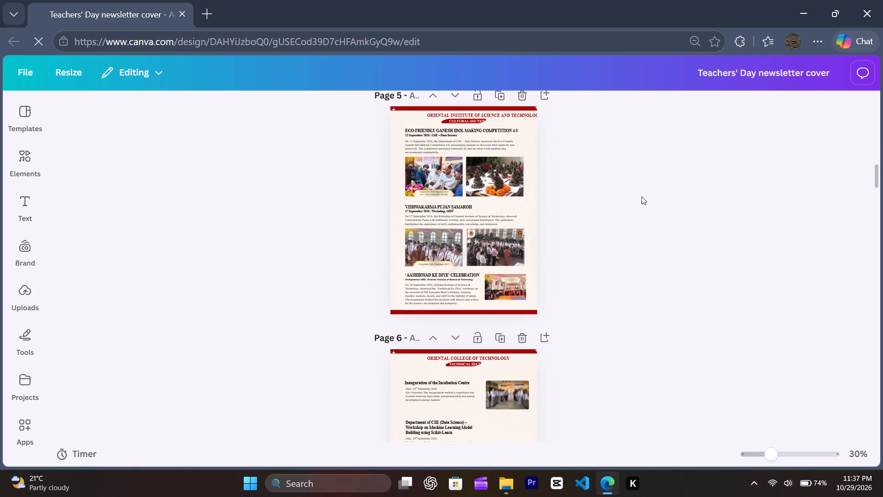
Look through the first eight pages of the Teachers' Day newsletter and return to its cover.
{"action": "scroll", "coordinate": [642, 196], "scroll_direction": "down", "scroll_amount": 1}
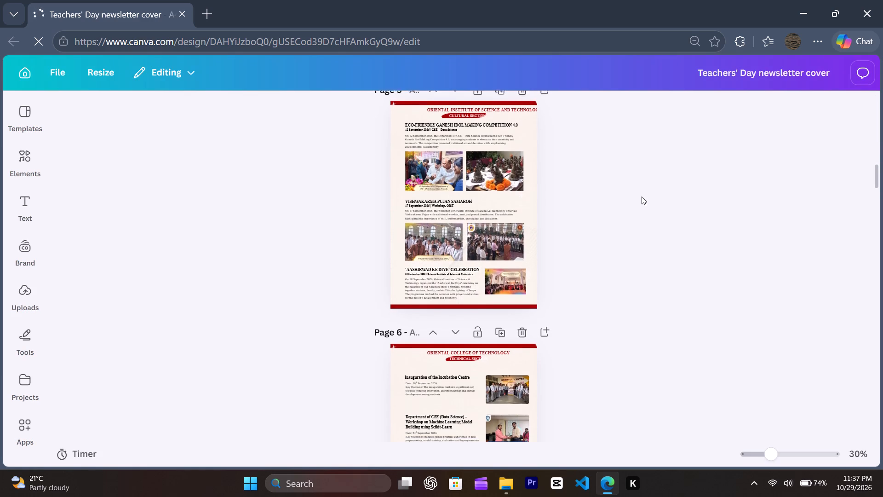
{"action": "scroll", "coordinate": [642, 196], "scroll_direction": "down", "scroll_amount": 1}
{"action": "scroll", "coordinate": [642, 196], "scroll_direction": "up", "scroll_amount": 4}
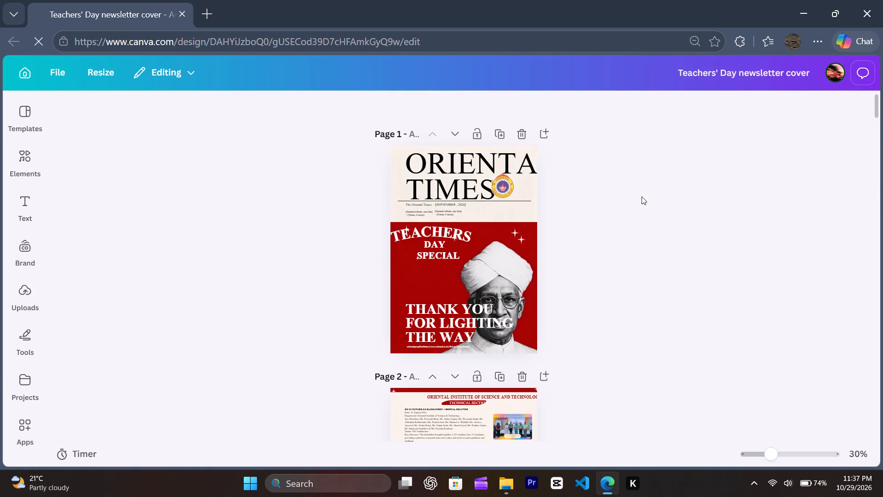
{"action": "scroll", "coordinate": [642, 196], "scroll_direction": "down", "scroll_amount": 2}
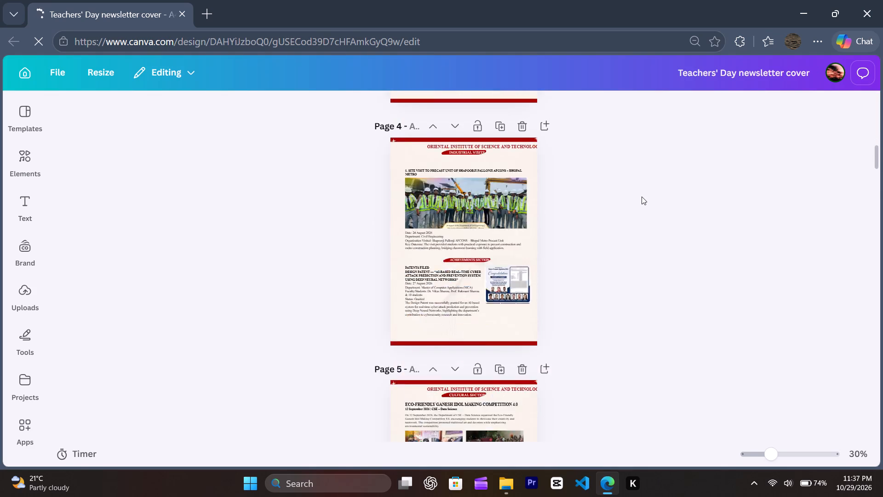
{"action": "scroll", "coordinate": [642, 196], "scroll_direction": "down", "scroll_amount": 1}
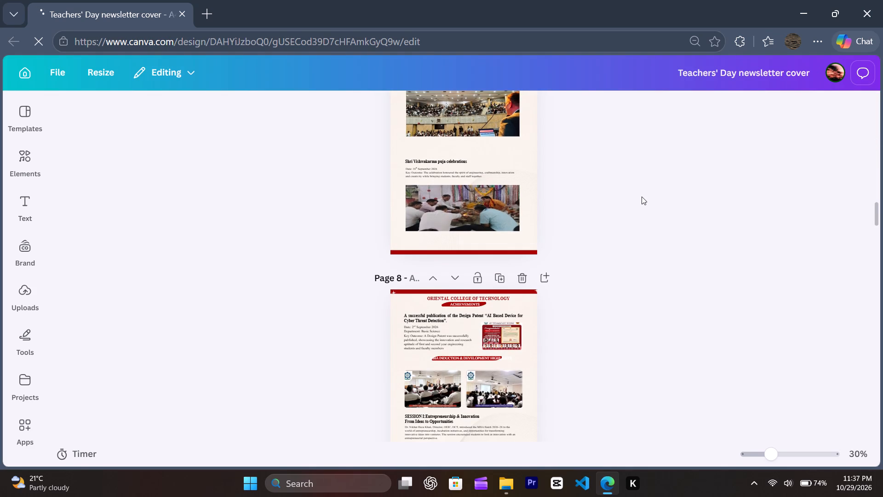
{"action": "scroll", "coordinate": [642, 196], "scroll_direction": "up", "scroll_amount": 3}
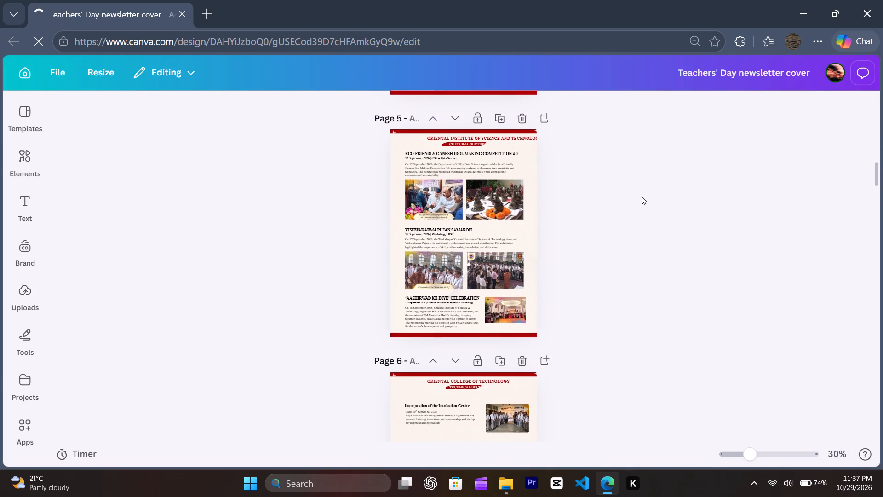
{"action": "scroll", "coordinate": [642, 196], "scroll_direction": "up", "scroll_amount": 2}
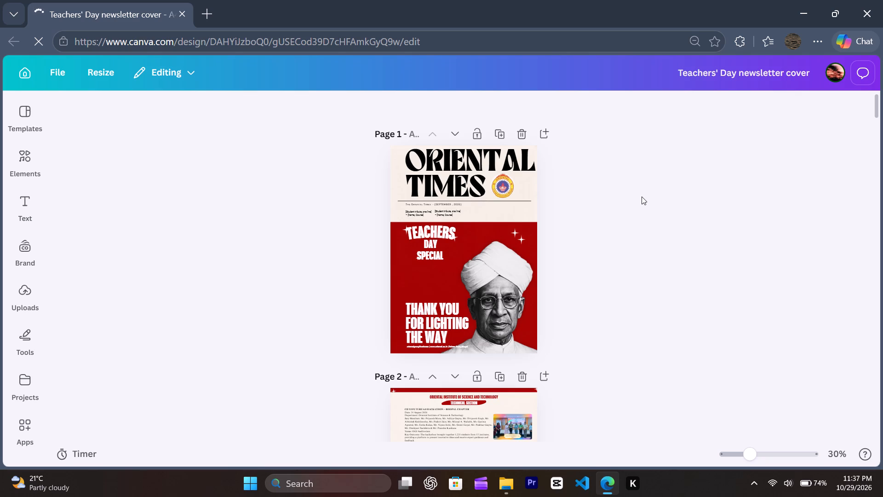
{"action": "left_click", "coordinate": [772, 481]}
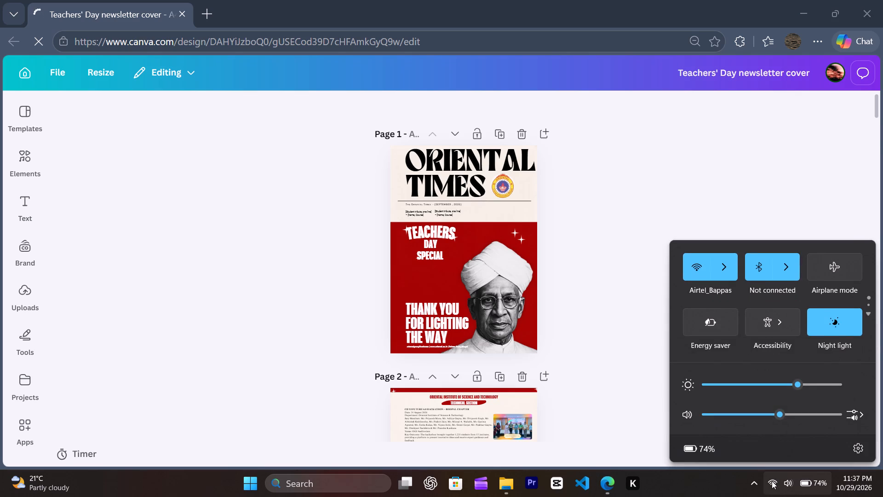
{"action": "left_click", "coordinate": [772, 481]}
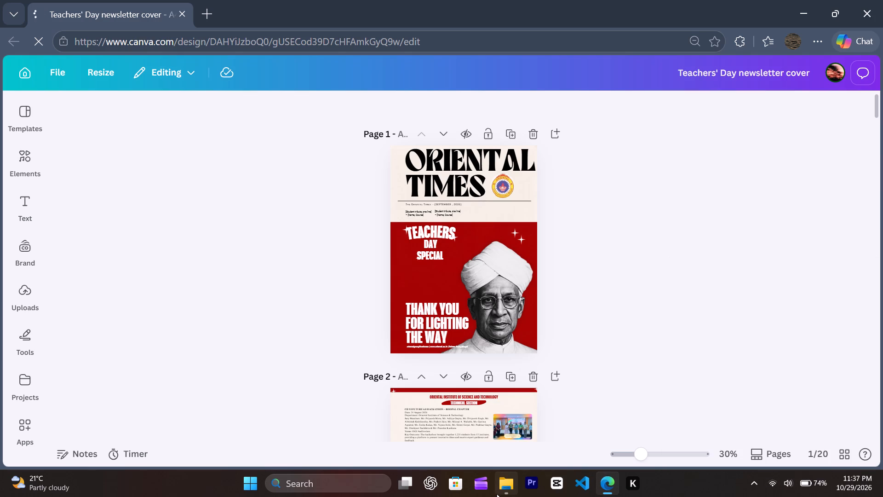
Switch to the Downloads folder in File Explorer and preview photo 1 and the neighbouring pictures.
{"action": "left_click", "coordinate": [499, 494]}
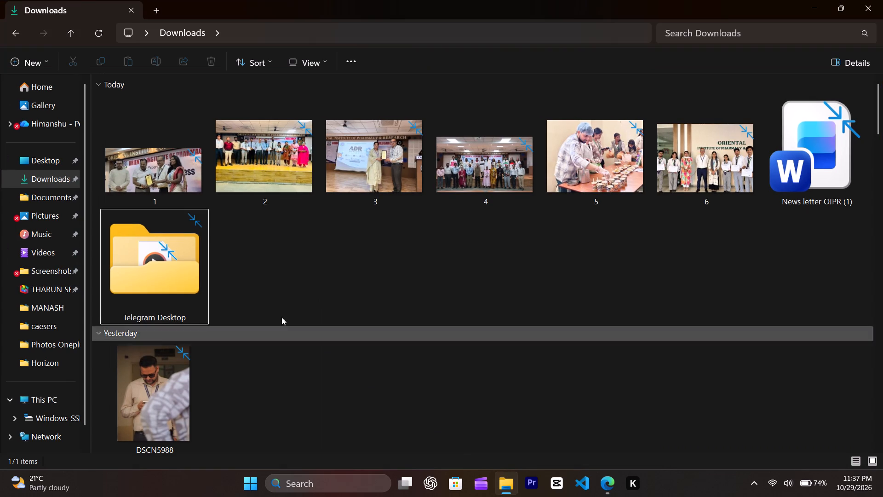
{"action": "double_click", "coordinate": [191, 168]}
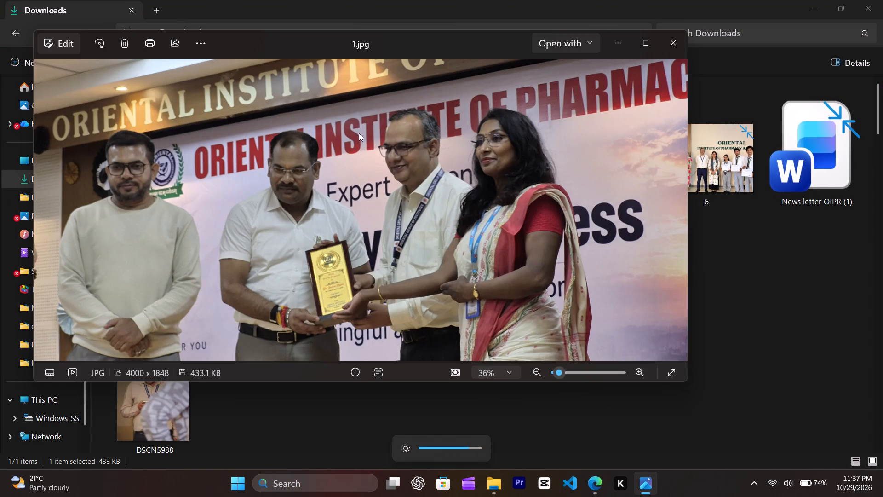
{"action": "left_click", "coordinate": [663, 35]}
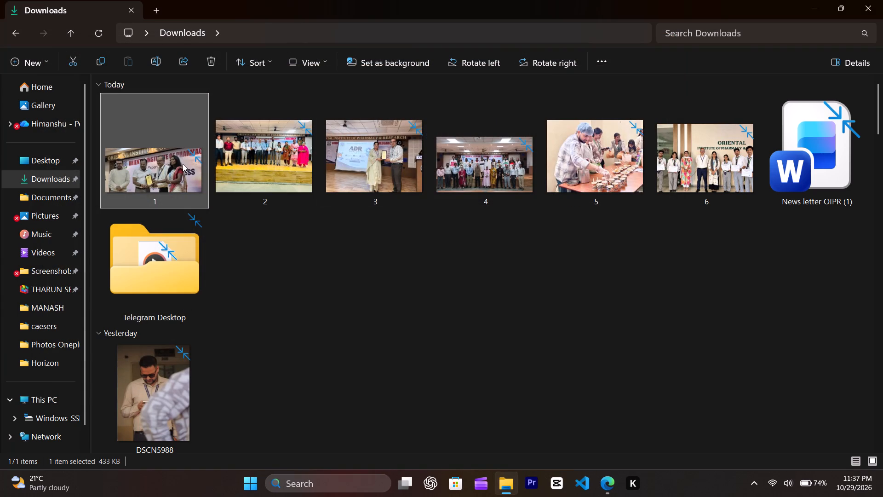
{"action": "double_click", "coordinate": [183, 164]}
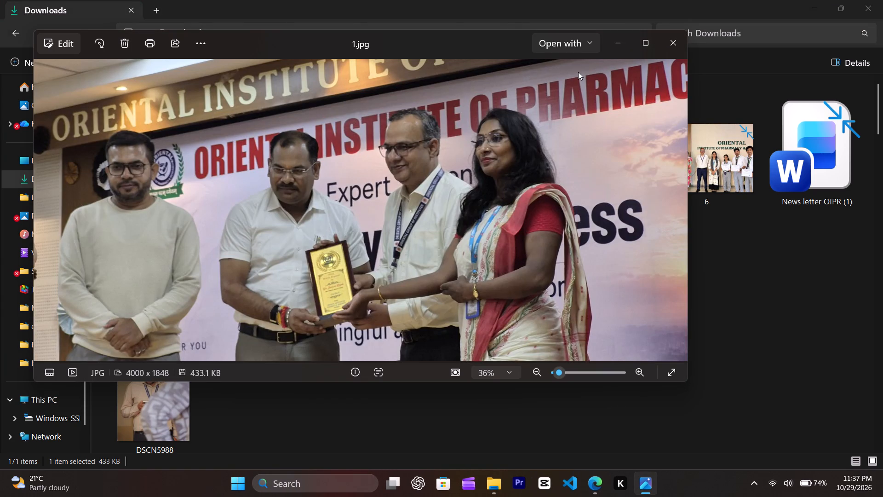
{"action": "key", "text": "Right"}
{"action": "key", "text": "Left"}
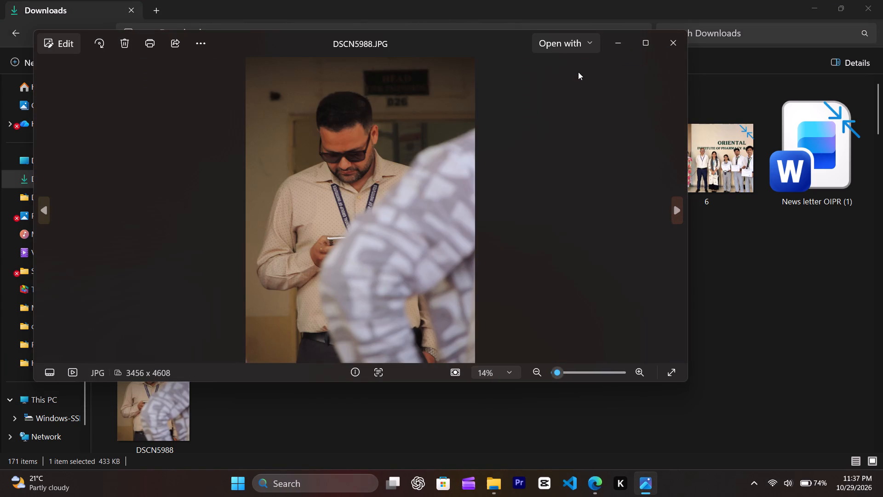
{"action": "key", "text": "Right"}
{"action": "key", "text": "Right"}
{"action": "left_click", "coordinate": [673, 35]}
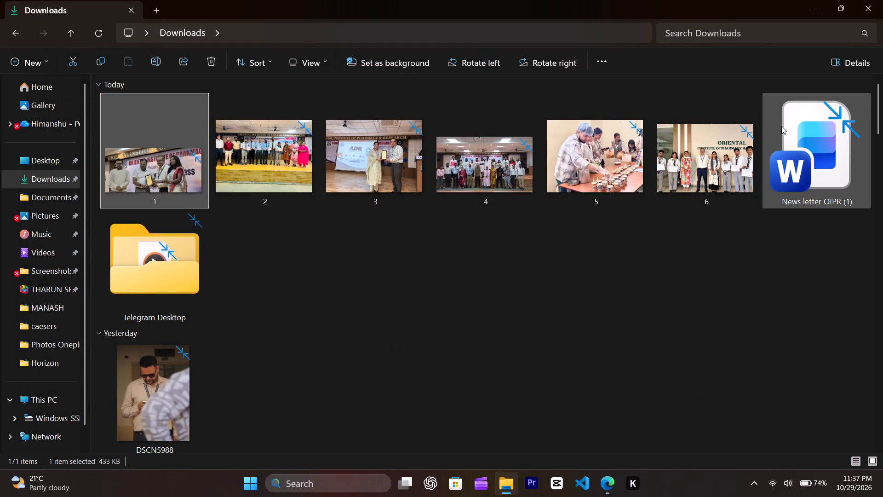
Open the News letter OIPR (1) document in Word and read through its sections and photos.
{"action": "double_click", "coordinate": [839, 151]}
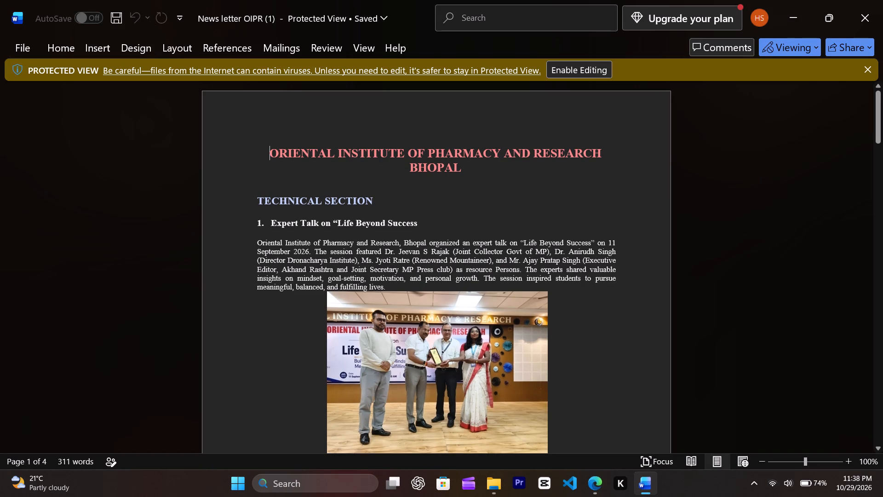
{"action": "scroll", "coordinate": [568, 270], "scroll_direction": "down", "scroll_amount": 1}
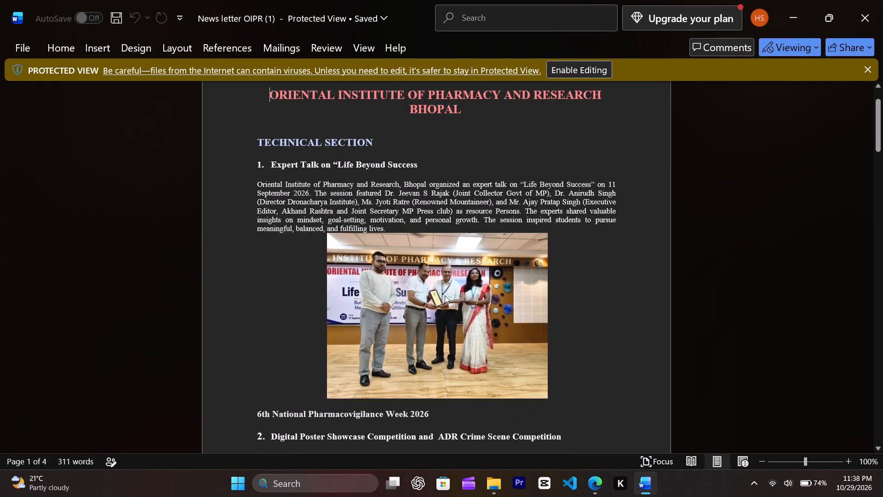
{"action": "scroll", "coordinate": [445, 295], "scroll_direction": "down", "scroll_amount": 1}
{"action": "left_click", "coordinate": [445, 295]}
{"action": "scroll", "coordinate": [445, 295], "scroll_direction": "down", "scroll_amount": 3}
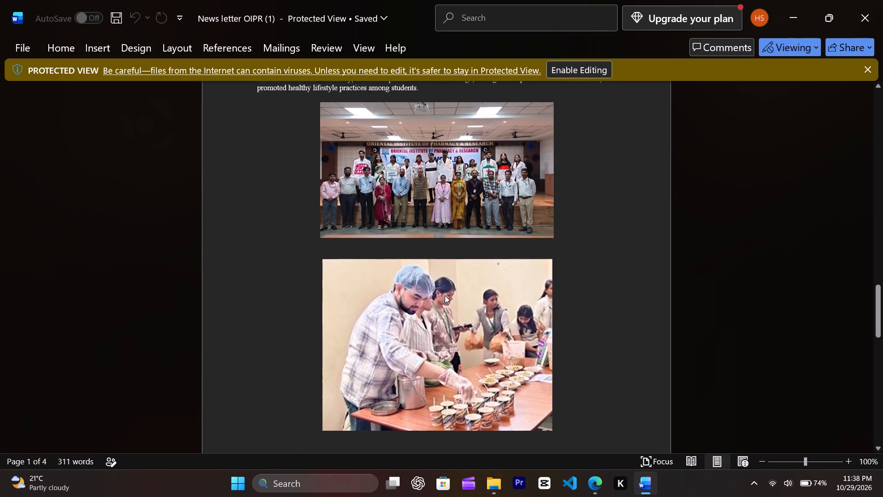
{"action": "scroll", "coordinate": [445, 295], "scroll_direction": "down", "scroll_amount": 3}
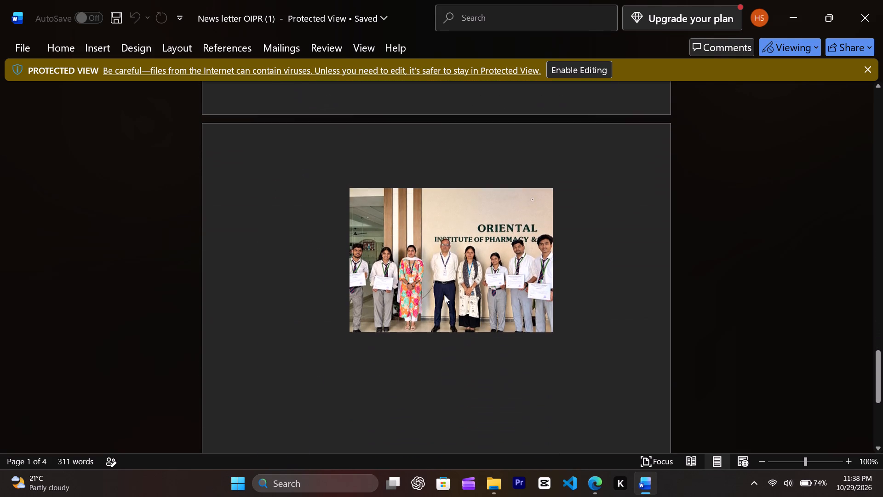
{"action": "scroll", "coordinate": [445, 295], "scroll_direction": "up", "scroll_amount": 9}
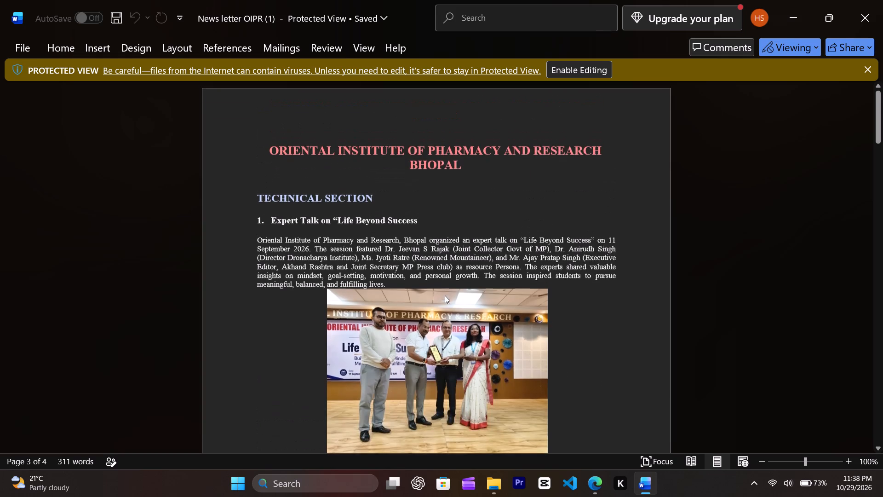
Switch to the Teachers' Day newsletter in Canva and look through its pages up to the Oriental College of Pharmacy page 13.
{"action": "key", "text": "alt+Tab"}
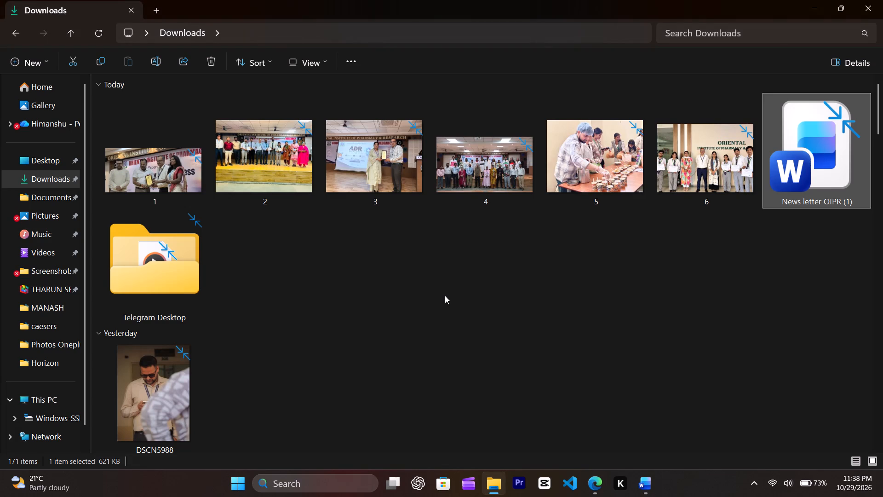
{"action": "left_click", "coordinate": [599, 488]}
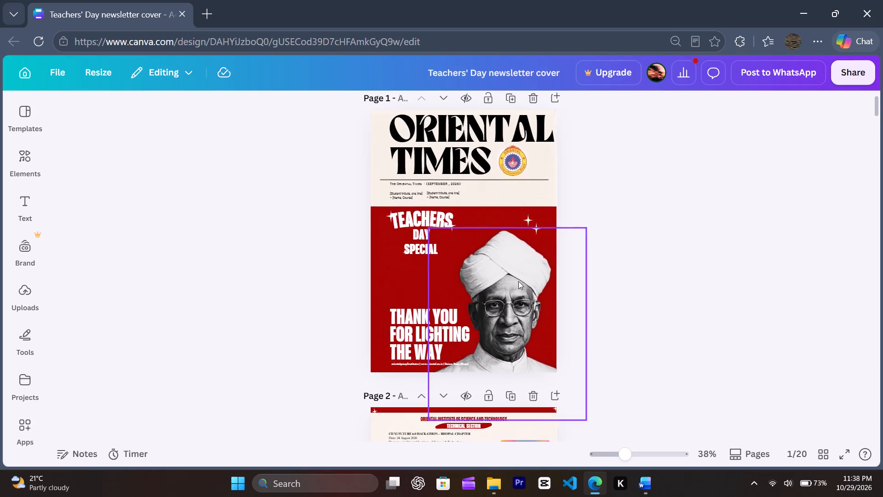
{"action": "scroll", "coordinate": [518, 281], "scroll_direction": "down", "scroll_amount": 16}
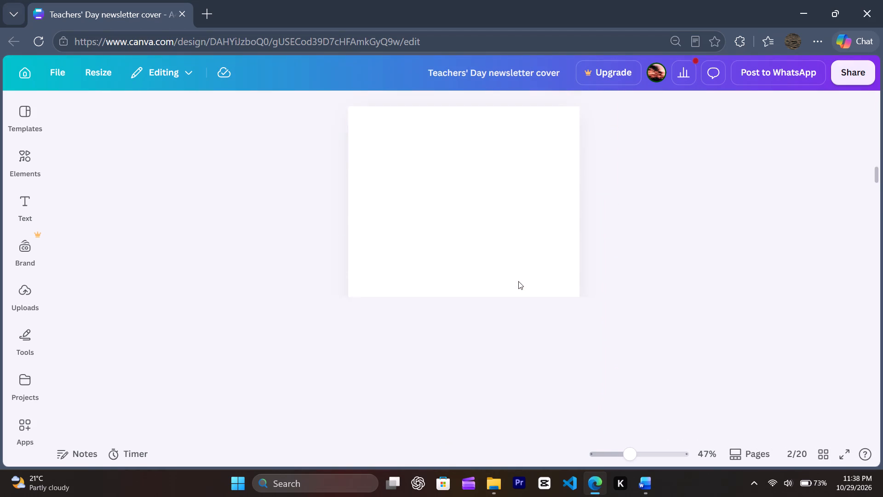
{"action": "scroll", "coordinate": [518, 281], "scroll_direction": "down", "scroll_amount": 2}
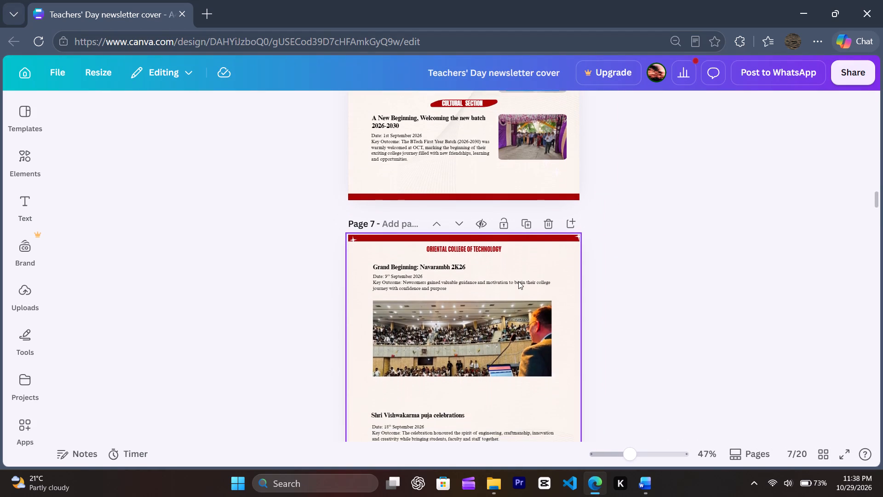
{"action": "scroll", "coordinate": [518, 281], "scroll_direction": "down", "scroll_amount": 3}
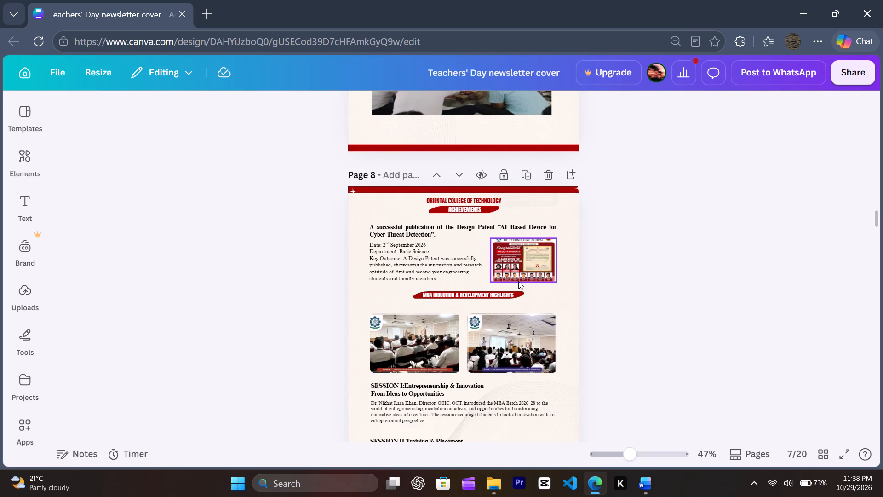
{"action": "scroll", "coordinate": [518, 281], "scroll_direction": "down", "scroll_amount": 5}
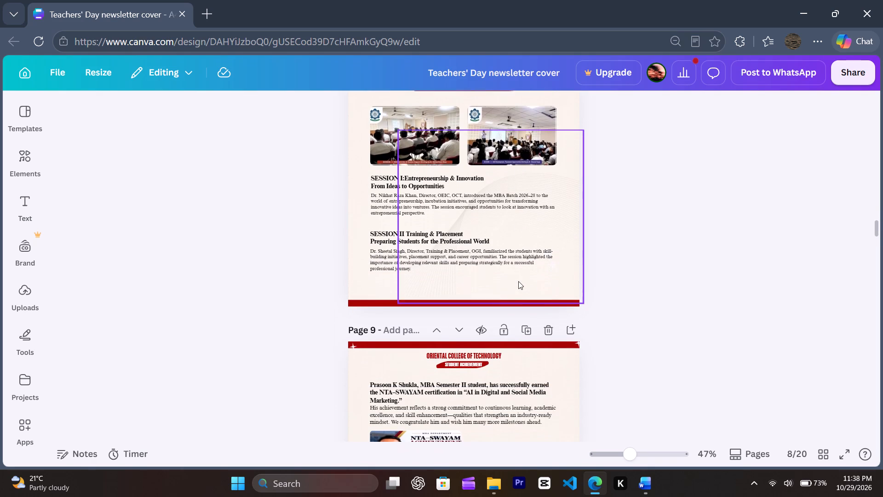
{"action": "scroll", "coordinate": [518, 281], "scroll_direction": "down", "scroll_amount": 5}
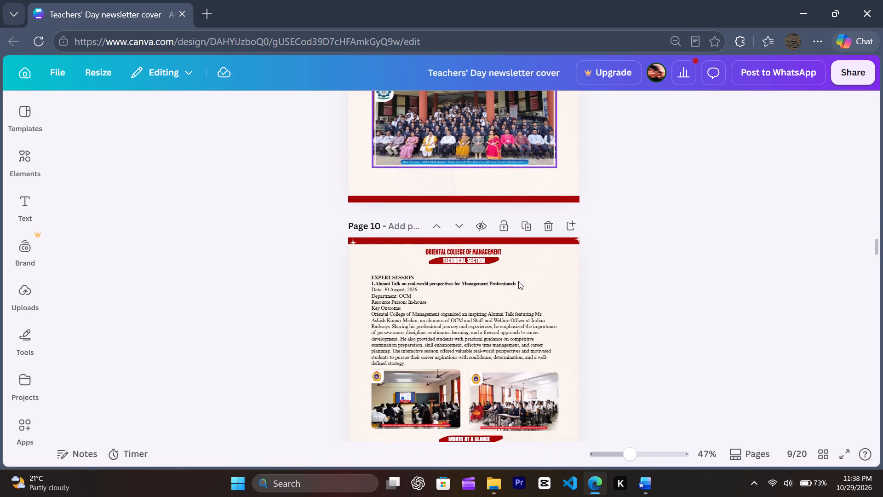
{"action": "scroll", "coordinate": [518, 281], "scroll_direction": "down", "scroll_amount": 6}
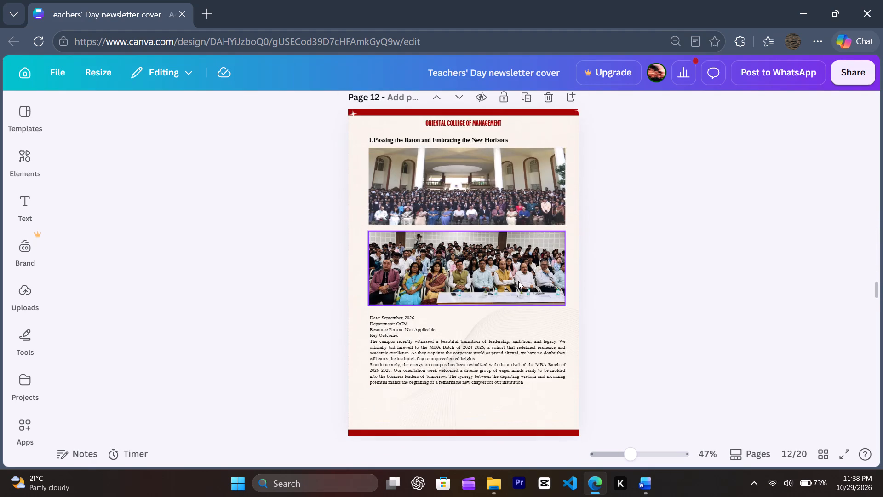
{"action": "scroll", "coordinate": [518, 281], "scroll_direction": "down", "scroll_amount": 5}
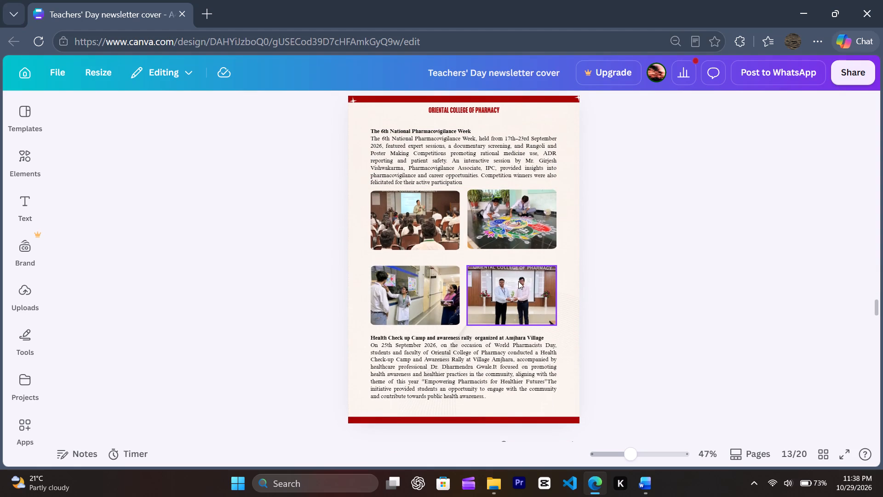
{"action": "scroll", "coordinate": [518, 281], "scroll_direction": "up", "scroll_amount": 1}
{"action": "key", "text": "alt+Tab"}
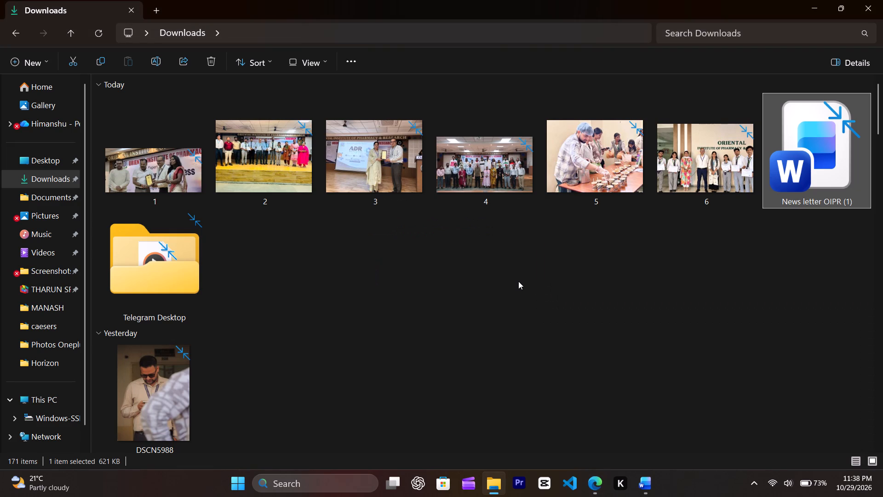
{"action": "key", "text": "alt+Tab"}
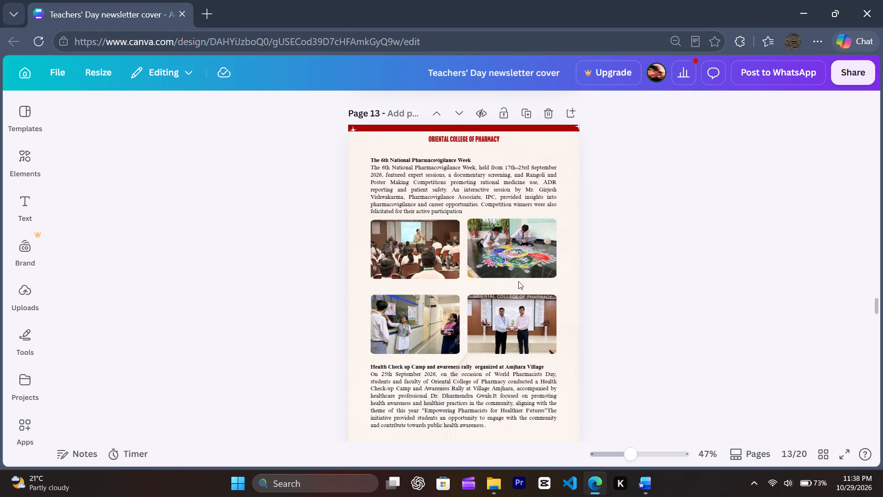
{"action": "scroll", "coordinate": [518, 281], "scroll_direction": "up", "scroll_amount": 1}
Switch to the Downloads folder and reopen the News letter OIPR (1) document in Word.
{"action": "key", "text": "alt+Tab"}
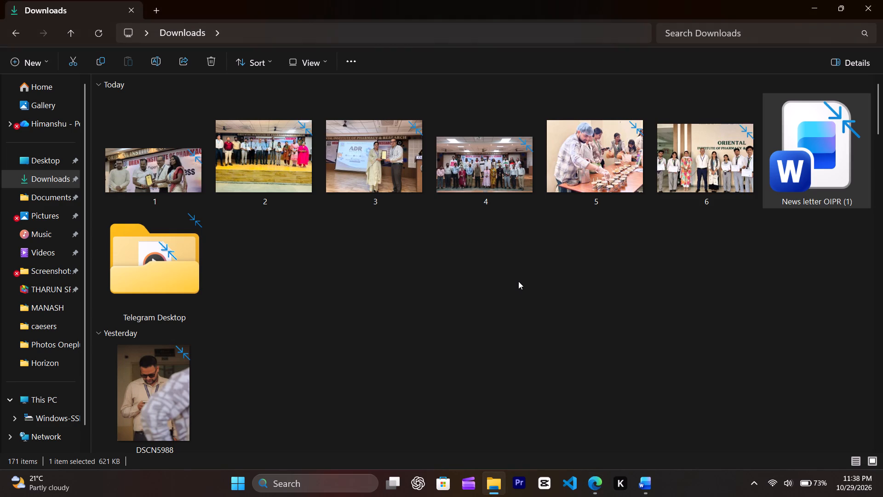
{"action": "double_click", "coordinate": [817, 208]}
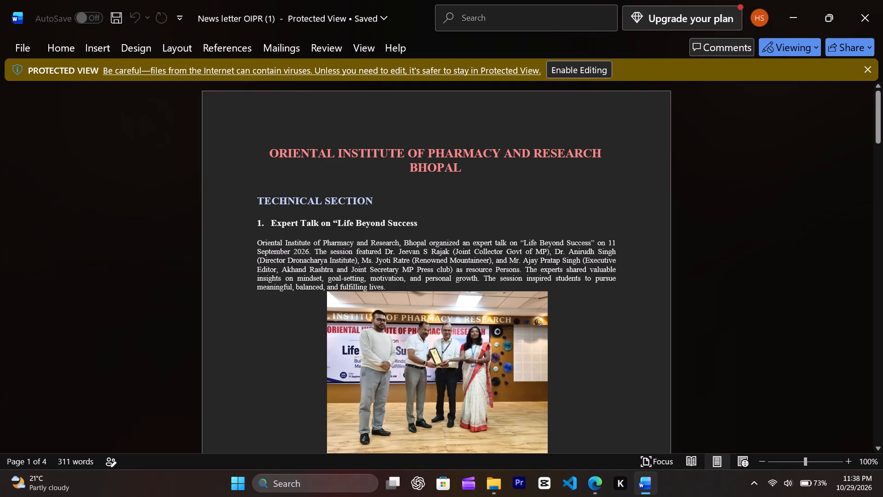
Close the Downloads window and look through the Teachers' Day newsletter in Canva to the Expert Talk section on page 15.
{"action": "key", "text": "alt+Tab"}
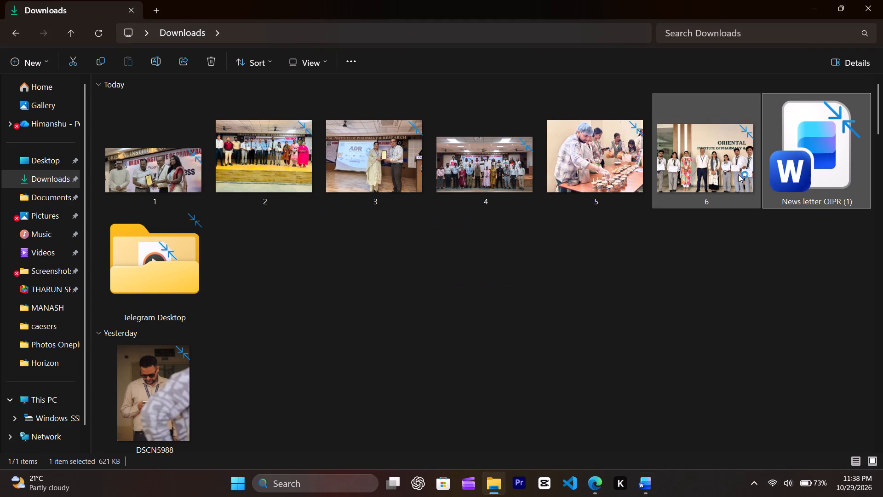
{"action": "left_click", "coordinate": [882, 0]}
{"action": "scroll", "coordinate": [882, 0], "scroll_direction": "left", "scroll_amount": 1}
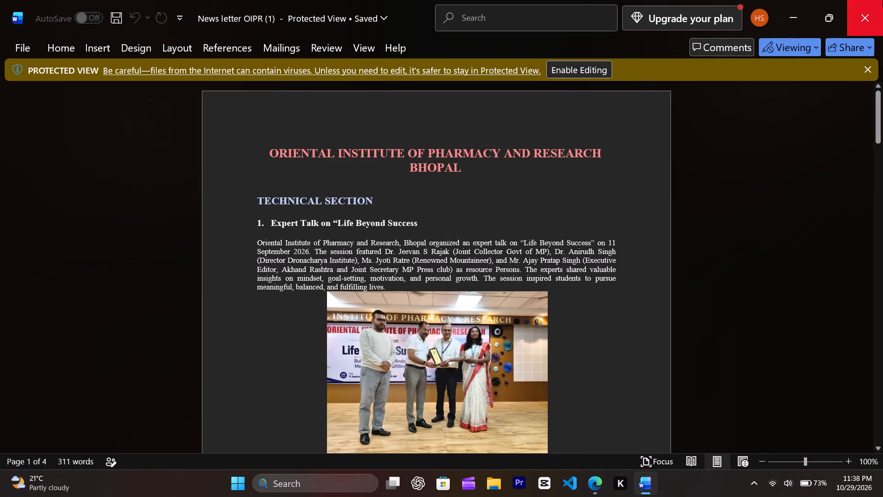
{"action": "scroll", "coordinate": [882, 0], "scroll_direction": "left", "scroll_amount": 1}
{"action": "scroll", "coordinate": [725, 98], "scroll_direction": "down", "scroll_amount": 1}
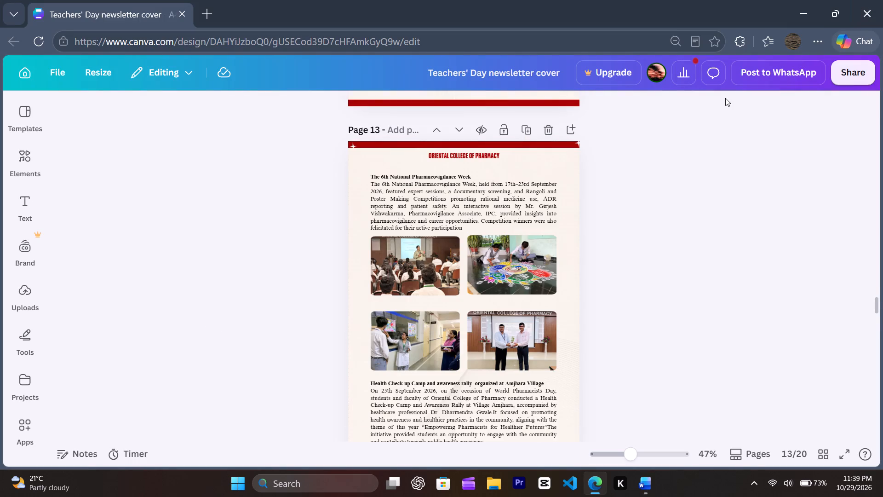
{"action": "scroll", "coordinate": [725, 98], "scroll_direction": "down", "scroll_amount": 8}
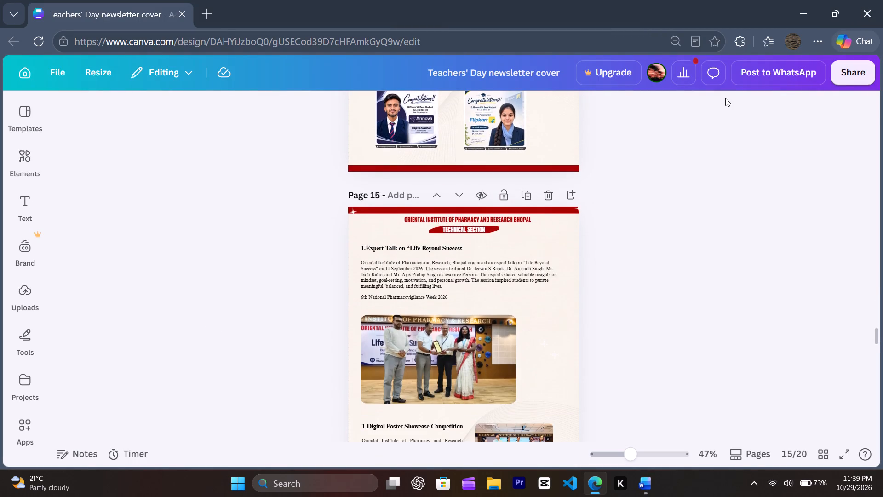
{"action": "scroll", "coordinate": [725, 98], "scroll_direction": "down", "scroll_amount": 1}
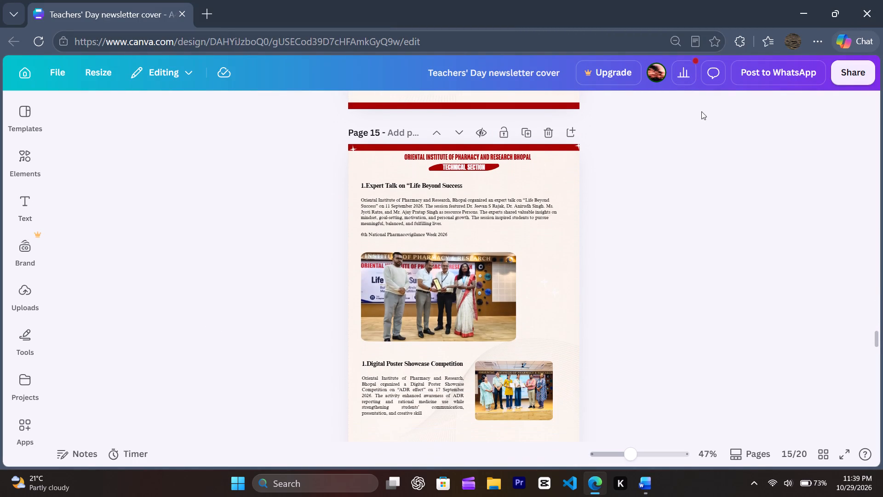
{"action": "scroll", "coordinate": [606, 181], "scroll_direction": "down", "scroll_amount": 1}
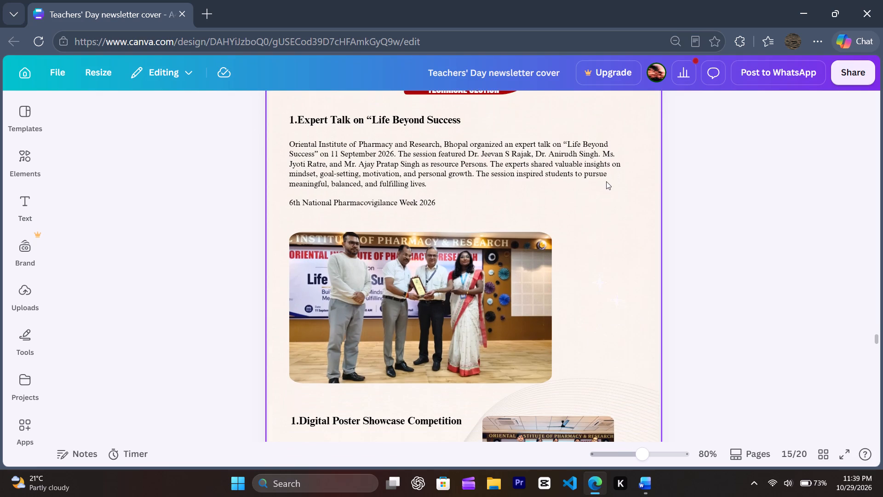
{"action": "scroll", "coordinate": [606, 181], "scroll_direction": "down", "scroll_amount": 1}
Replace the Expert Talk picture on page 15 of the Canva newsletter with photo 1 copied from the Downloads folder.
{"action": "left_click", "coordinate": [495, 482]}
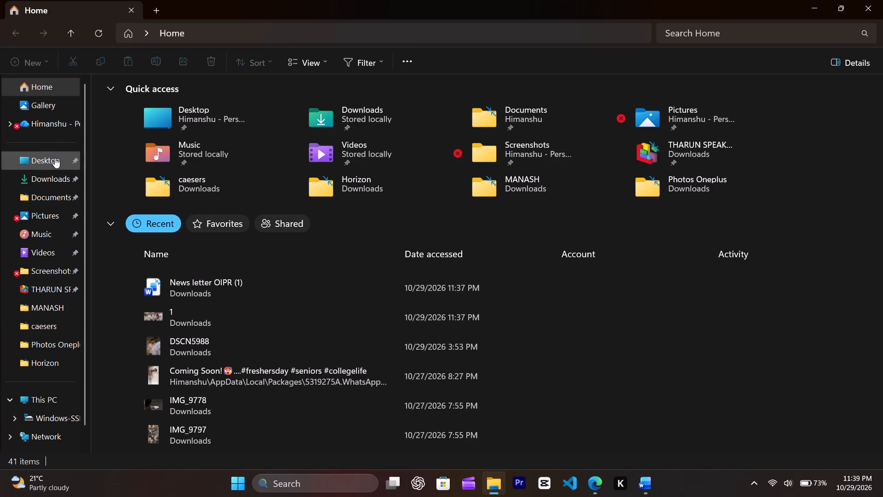
{"action": "left_click", "coordinate": [60, 176]}
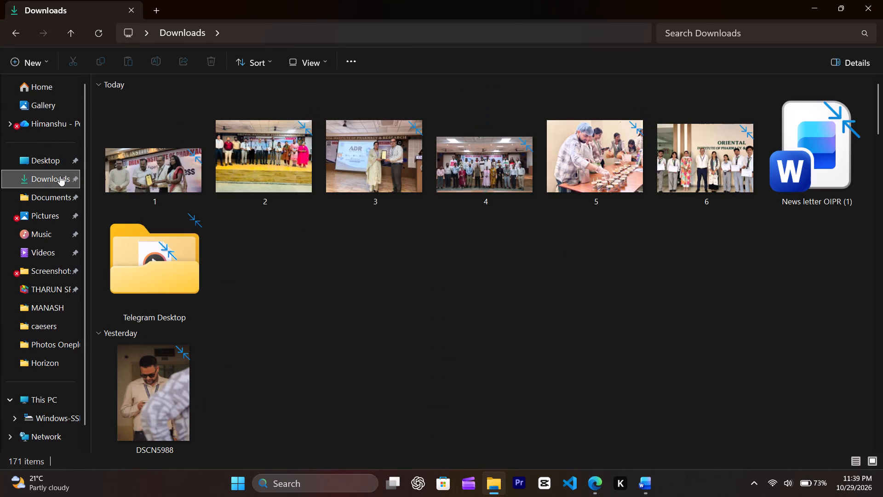
{"action": "left_click", "coordinate": [124, 165]}
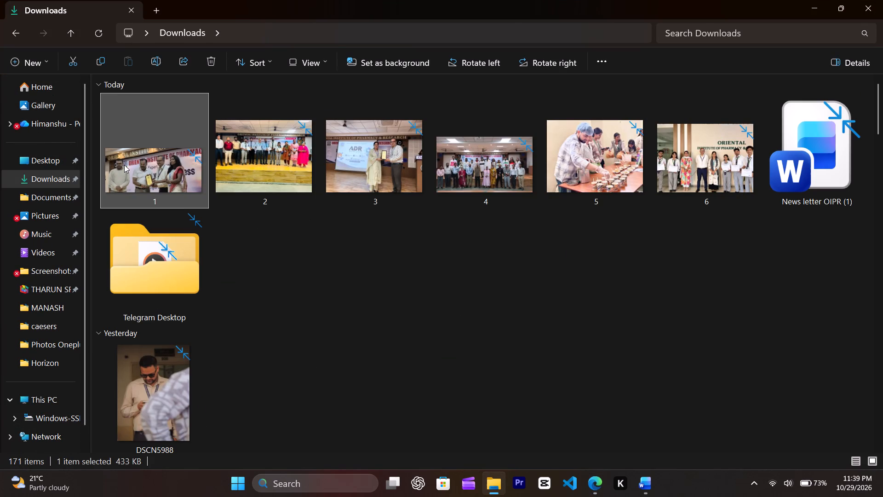
{"action": "key", "text": "ctrl+c"}
{"action": "key", "text": "alt+Tab"}
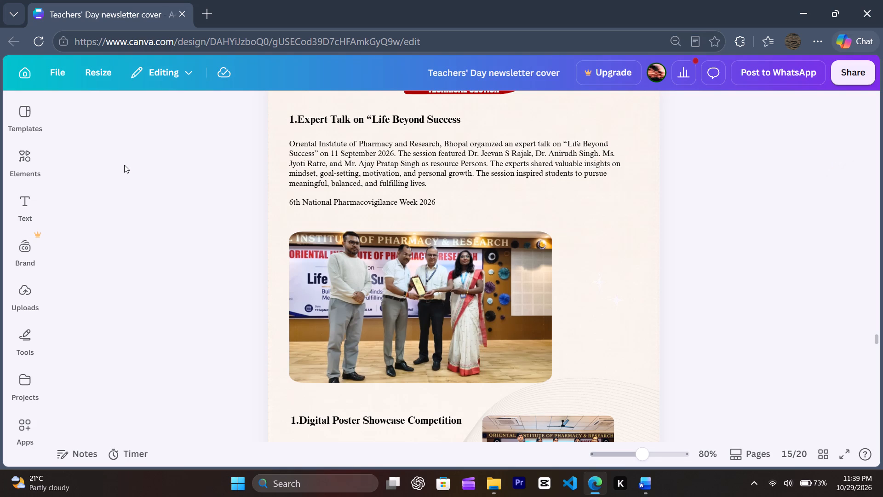
{"action": "key", "text": "ctrl+v"}
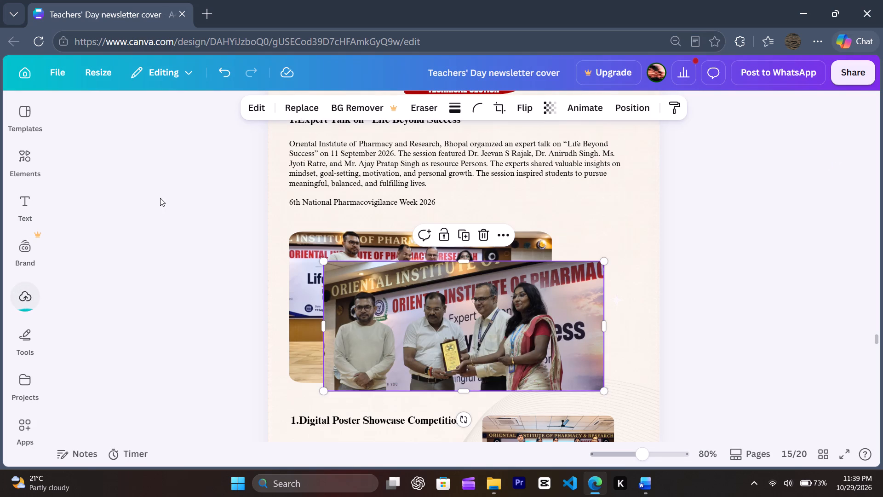
{"action": "left_click_drag", "start_coordinate": [356, 288], "coordinate": [318, 264]}
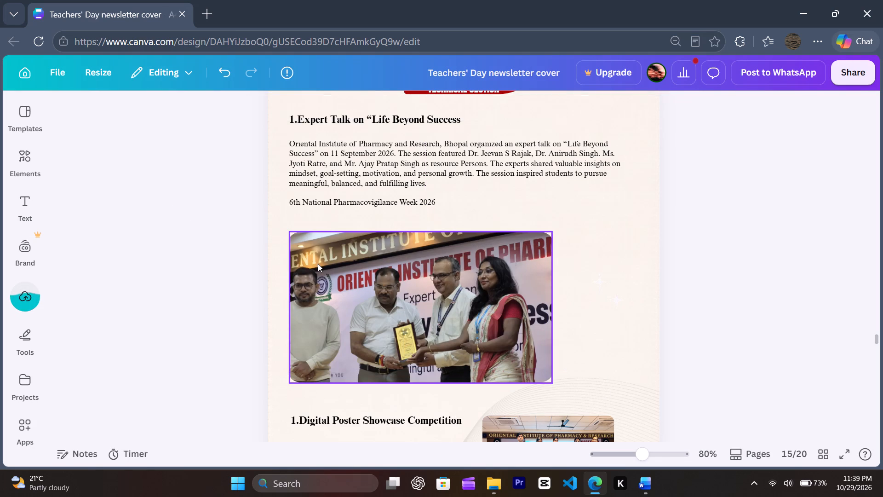
{"action": "left_click", "coordinate": [748, 274]}
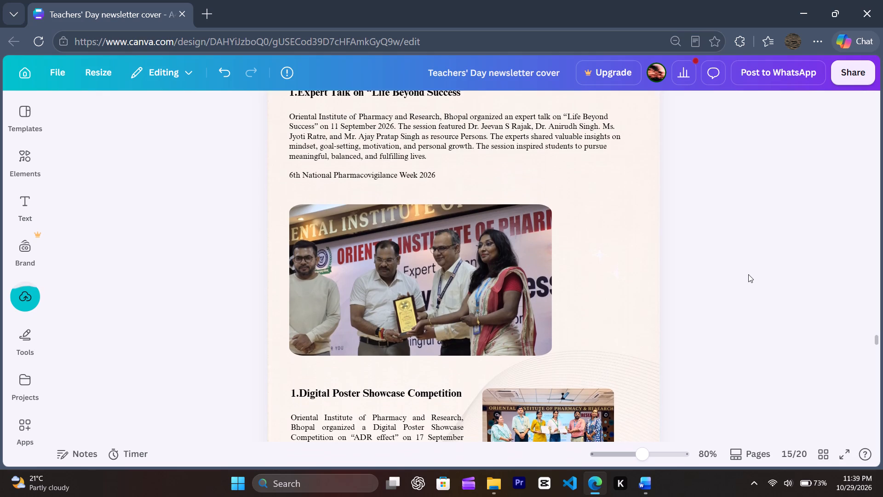
Compare the Expert Talk text and photo in the News letter OIPR (1) Word document with page 15 of the Canva newsletter.
{"action": "key", "text": "alt+Tab"}
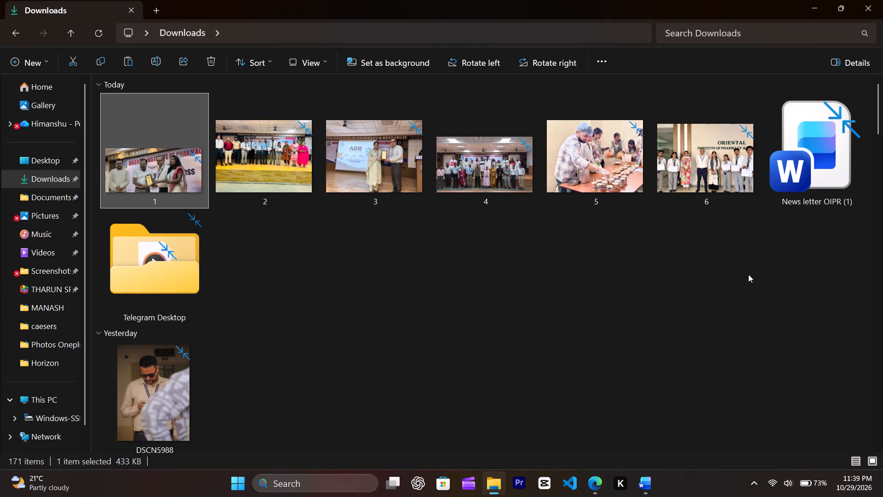
{"action": "key", "text": "alt+Tab"}
{"action": "key", "text": "alt+Tab"}
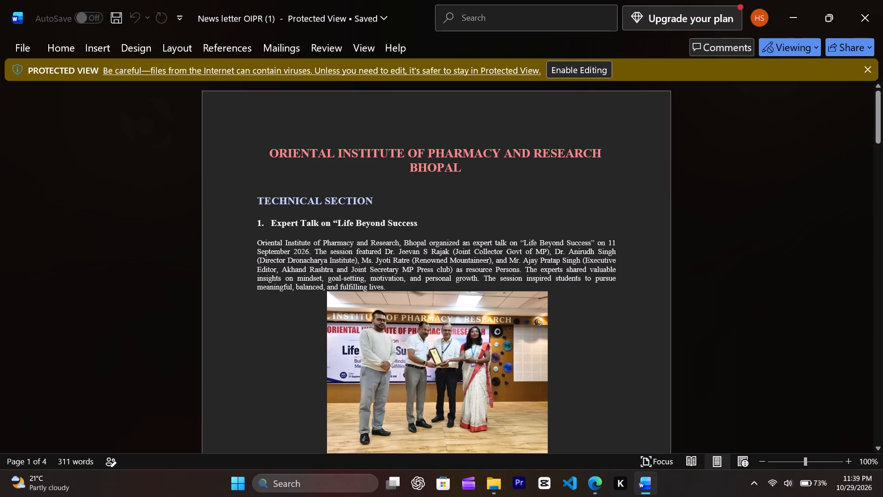
{"action": "key", "text": "alt+Tab"}
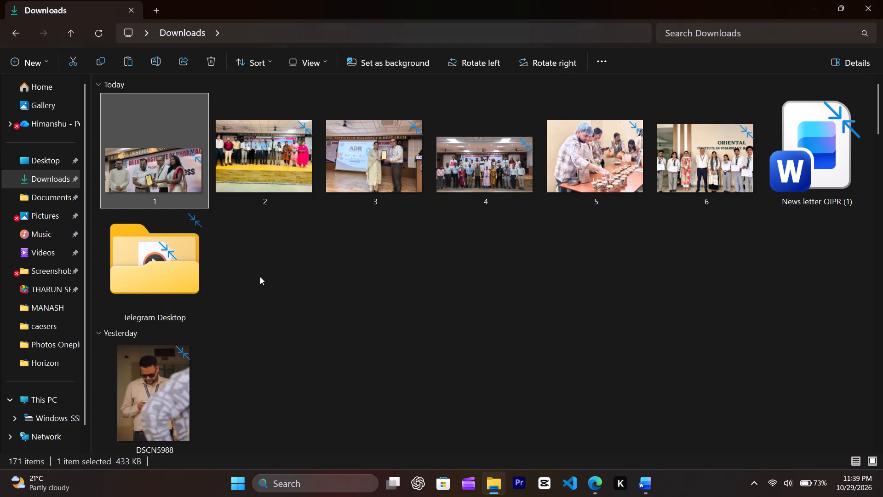
{"action": "key", "text": "alt+Tab"}
{"action": "key", "text": "alt+Tab"}
{"action": "key", "text": "alt+Tab"}
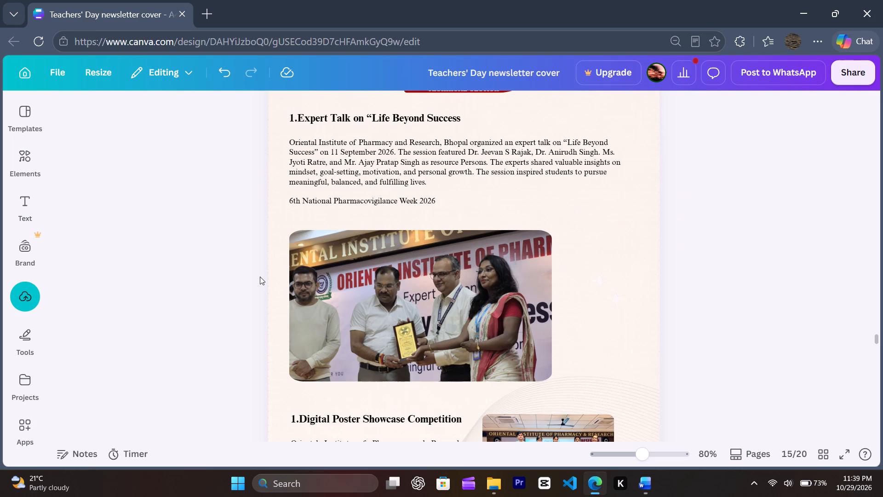
{"action": "key", "text": "alt+Tab"}
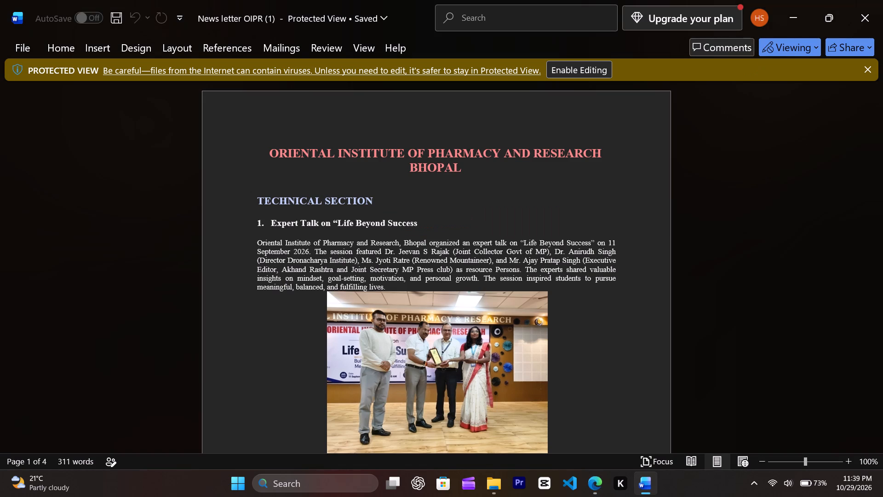
{"action": "key", "text": "alt+Tab"}
{"action": "key", "text": "alt+Tab"}
{"action": "key", "text": "alt+Tab"}
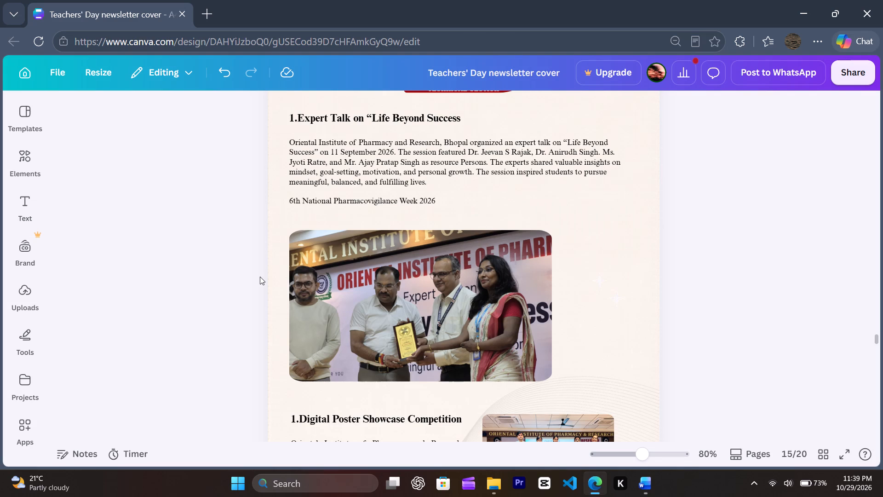
{"action": "key", "text": "alt+Tab"}
{"action": "key", "text": "alt+Tab"}
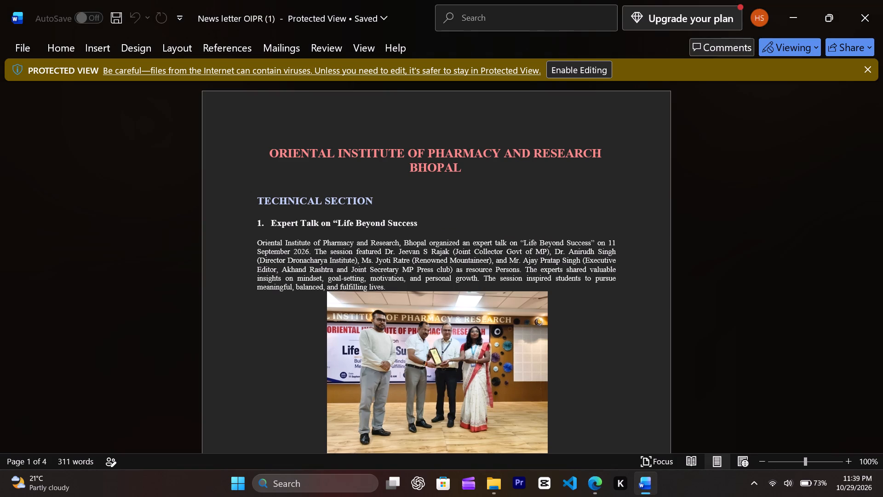
{"action": "key", "text": "alt+Tab"}
{"action": "key", "text": "alt+Tab"}
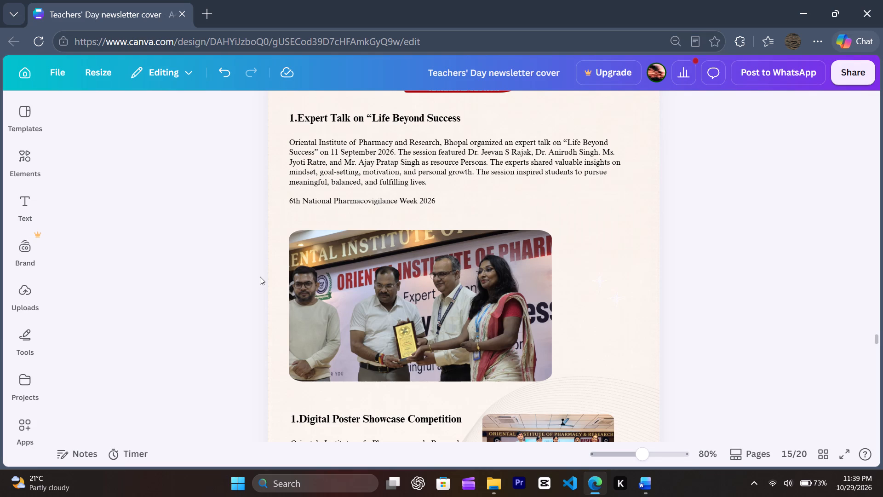
{"action": "key", "text": "alt+Tab"}
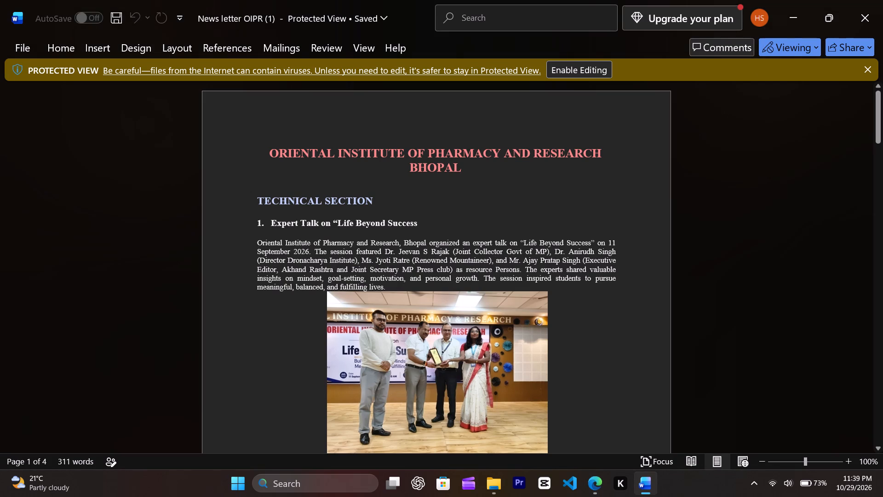
Replace the "Life Beyond Success" expert talk paragraph on page 15 in Canva with the full paragraph copied from the Word document.
{"action": "triple_click", "coordinate": [314, 280]}
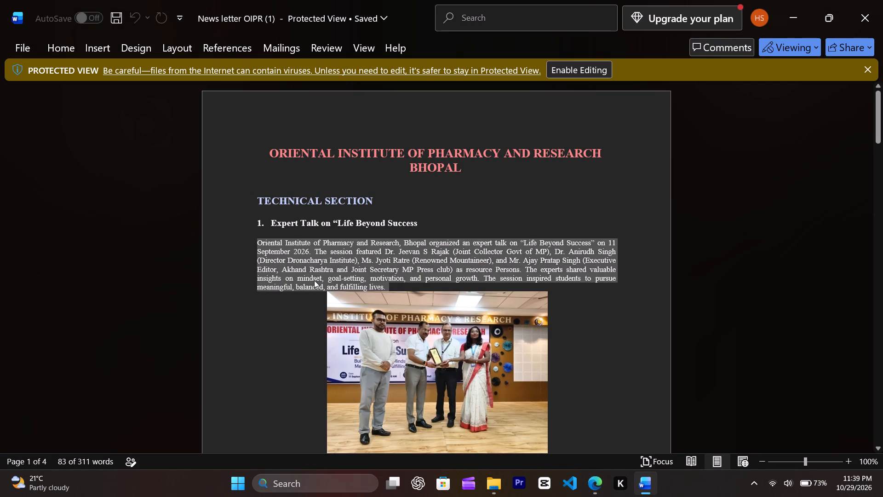
{"action": "key", "text": "ctrl+c"}
{"action": "key", "text": "alt+Tab"}
{"action": "triple_click", "coordinate": [375, 168]}
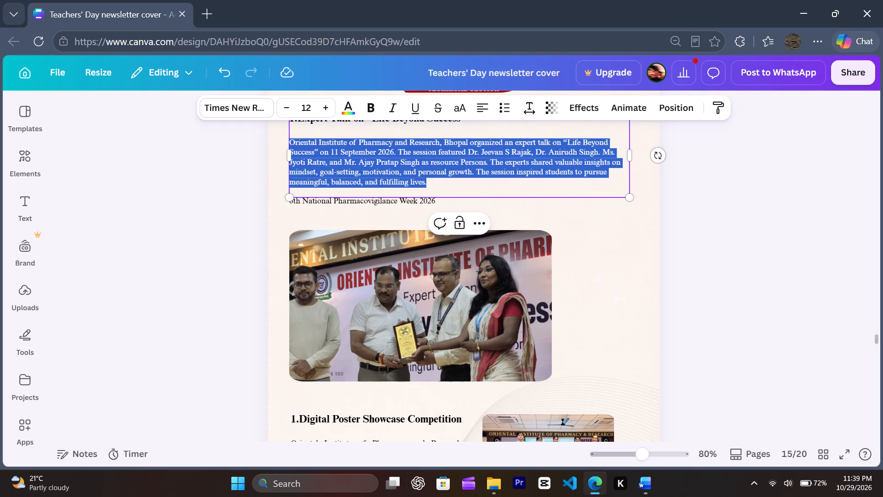
{"action": "key", "text": "ctrl+v"}
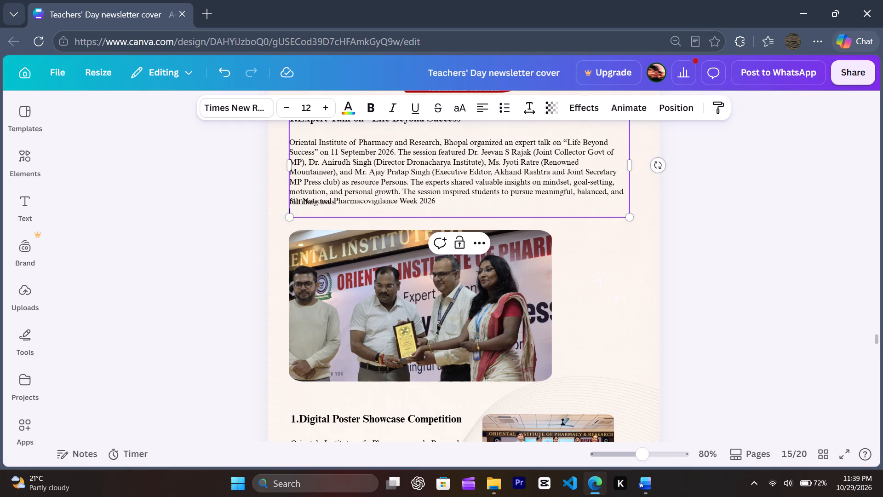
{"action": "left_click_drag", "start_coordinate": [375, 168], "coordinate": [367, 160]}
{"action": "left_click", "coordinate": [194, 190]}
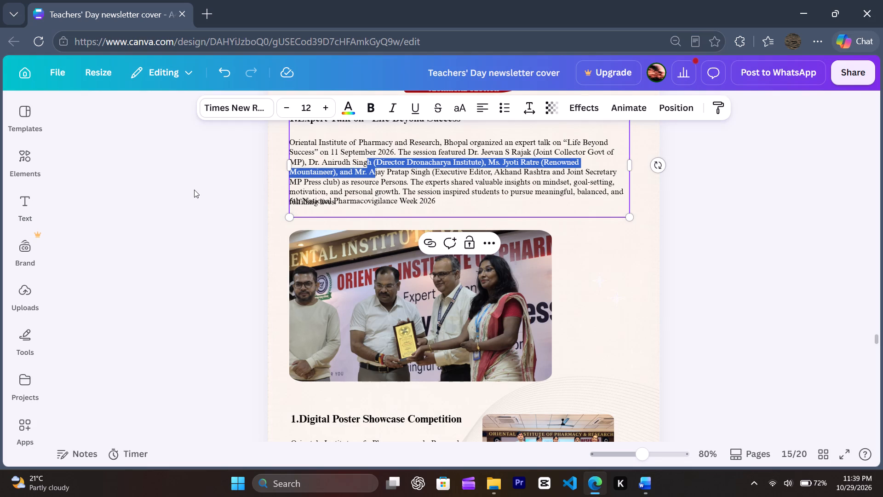
Move the "6th National Pharmacovigilance Week 2026" line down to sit just below the expert talk paragraph.
{"action": "left_click", "coordinate": [302, 203]}
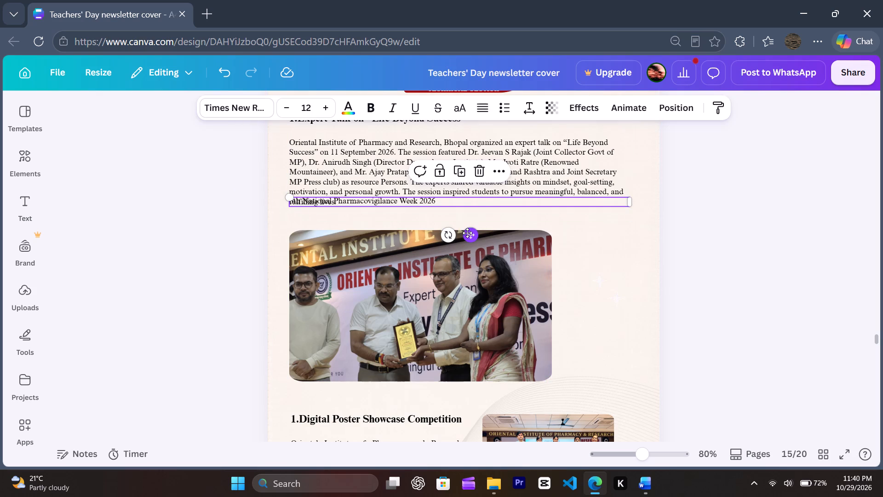
{"action": "left_click_drag", "start_coordinate": [468, 232], "coordinate": [468, 244]}
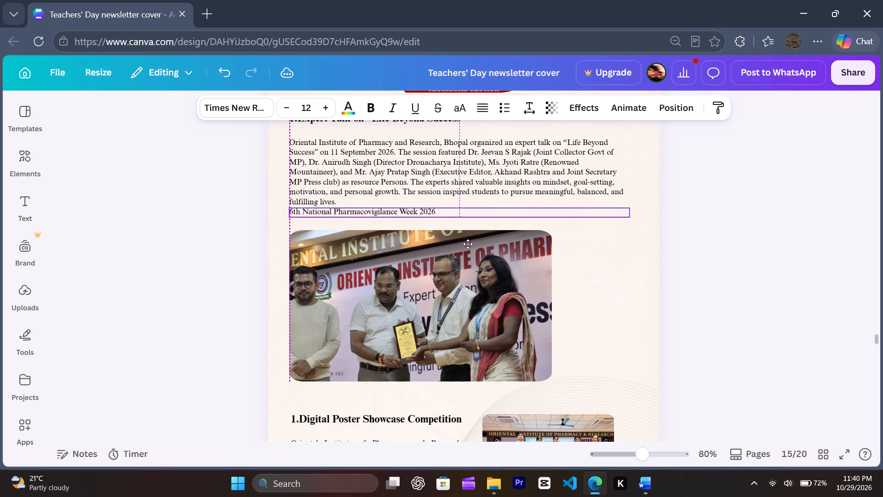
{"action": "left_click_drag", "start_coordinate": [468, 244], "coordinate": [467, 243]}
{"action": "left_click", "coordinate": [675, 257]}
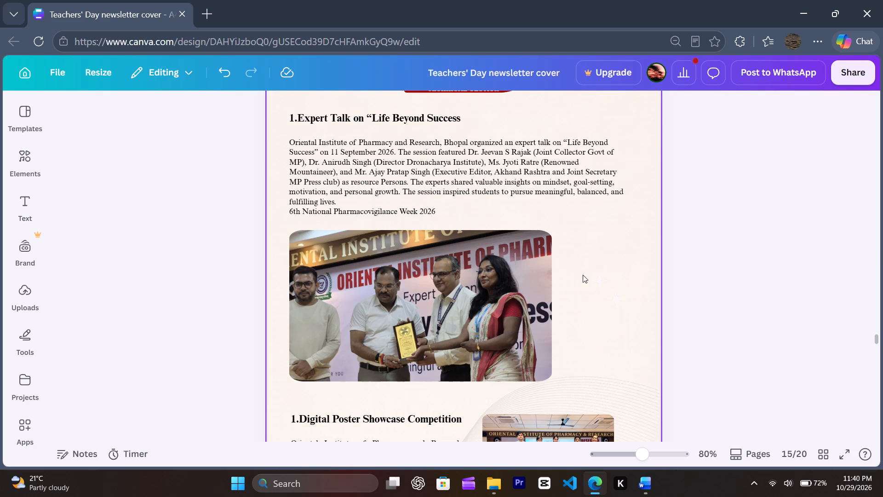
Copy the section 2 heading "Digital Poster Showcase Competition and ADR Crime Scene Competition" from the Word document.
{"action": "scroll", "coordinate": [583, 275], "scroll_direction": "down", "scroll_amount": 3}
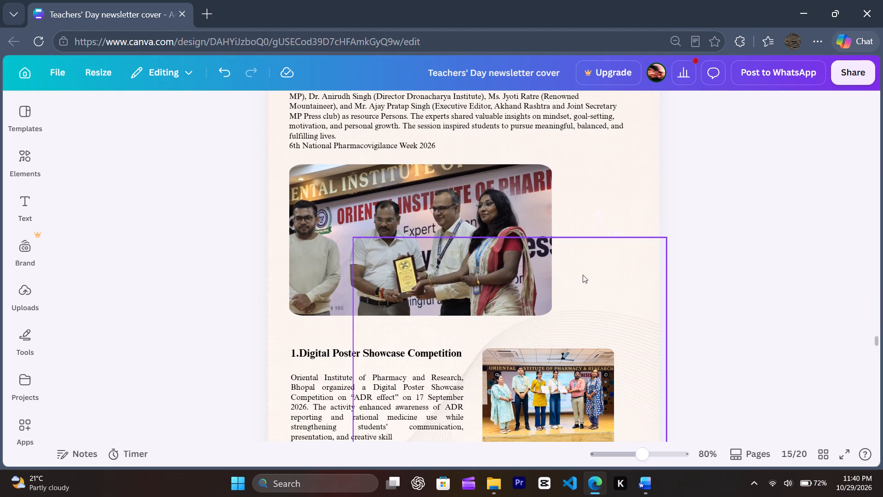
{"action": "key", "text": "alt+Tab"}
{"action": "scroll", "coordinate": [583, 275], "scroll_direction": "down", "scroll_amount": 1}
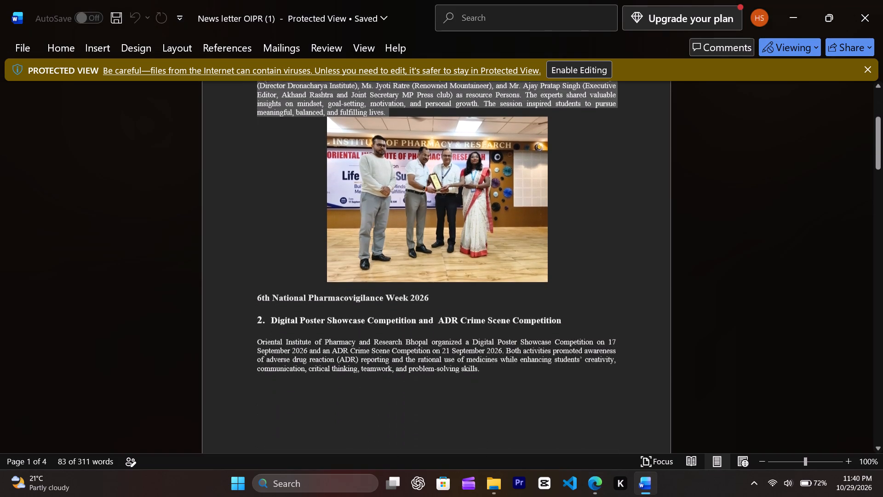
{"action": "scroll", "coordinate": [583, 275], "scroll_direction": "down", "scroll_amount": 1}
{"action": "triple_click", "coordinate": [275, 311]}
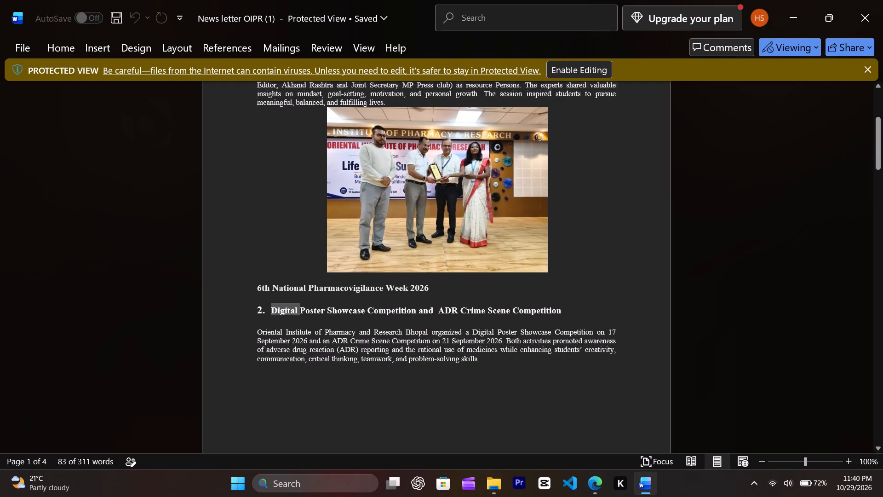
{"action": "triple_click", "coordinate": [275, 311]}
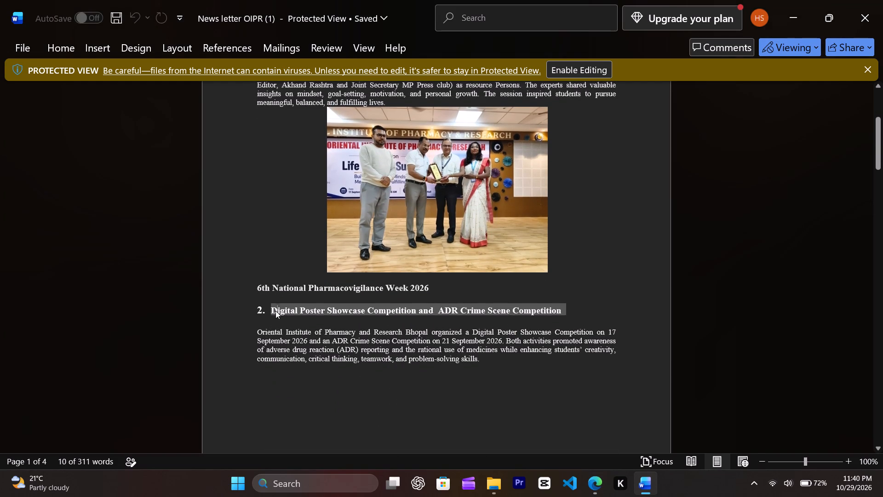
{"action": "left_click", "coordinate": [275, 311]}
{"action": "triple_click", "coordinate": [263, 308]}
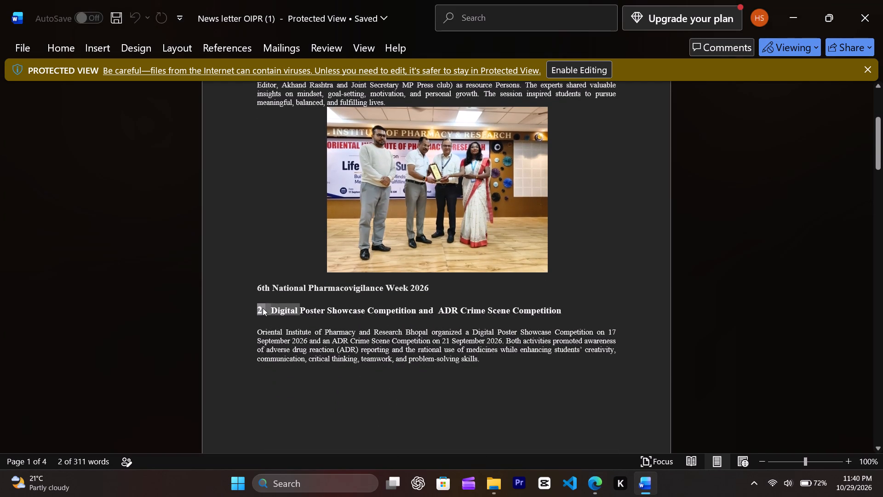
{"action": "triple_click", "coordinate": [263, 308]}
{"action": "left_click", "coordinate": [263, 308]}
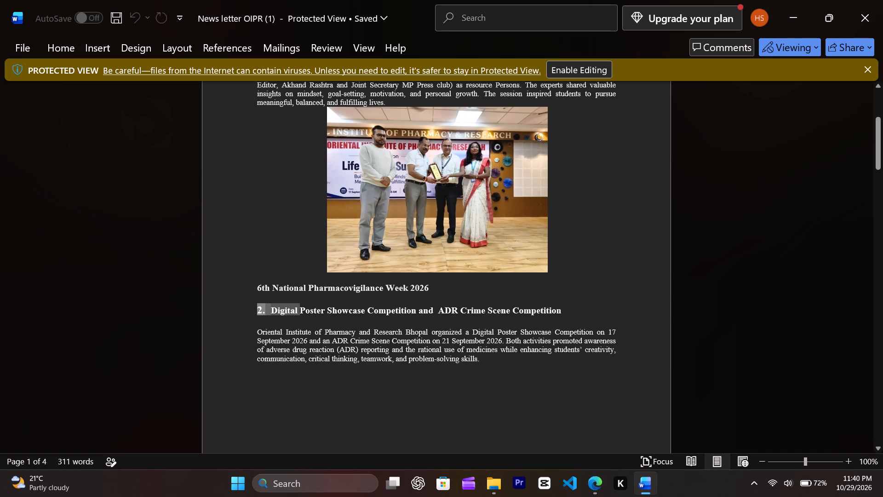
{"action": "left_click_drag", "start_coordinate": [300, 312], "coordinate": [505, 305], "text": "ctrl"}
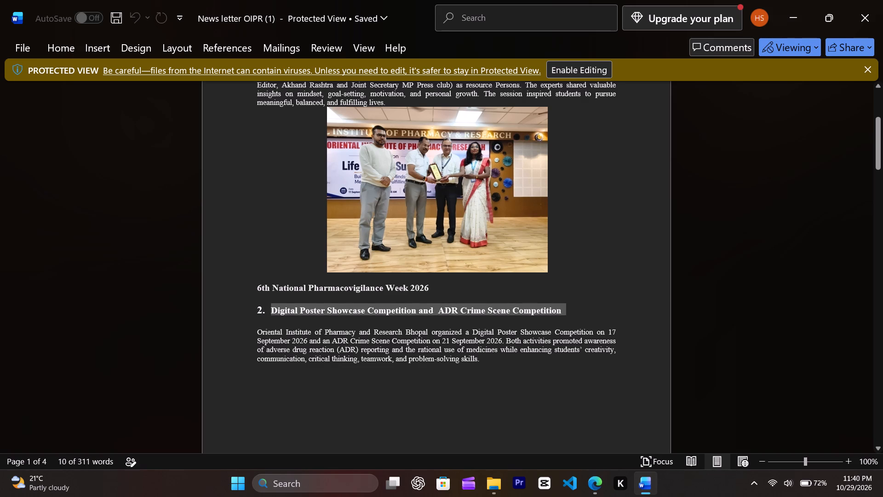
{"action": "left_click_drag", "start_coordinate": [275, 304], "coordinate": [253, 301]}
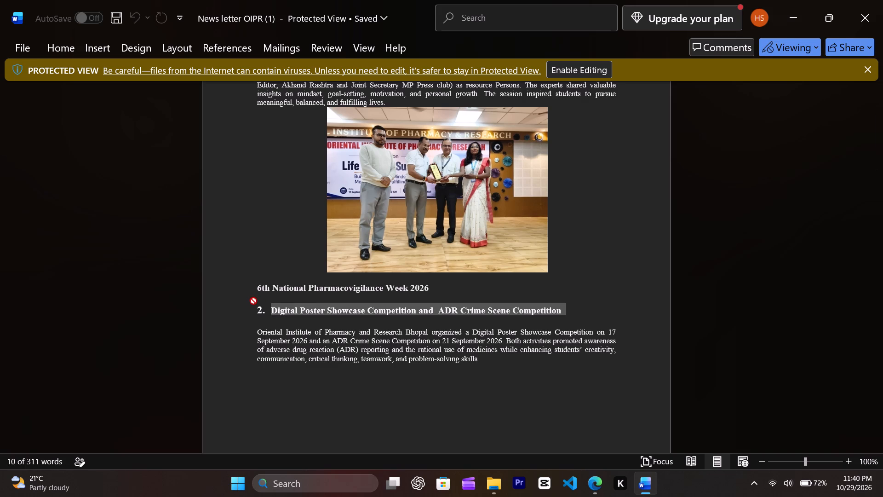
{"action": "left_click_drag", "start_coordinate": [253, 301], "coordinate": [255, 306]}
{"action": "key", "text": "ctrl+c"}
Replace the "Digital Poster Showcase Competition" heading on page 15 in Canva with the copied heading, keeping one blank line below it.
{"action": "key", "text": "alt+Tab"}
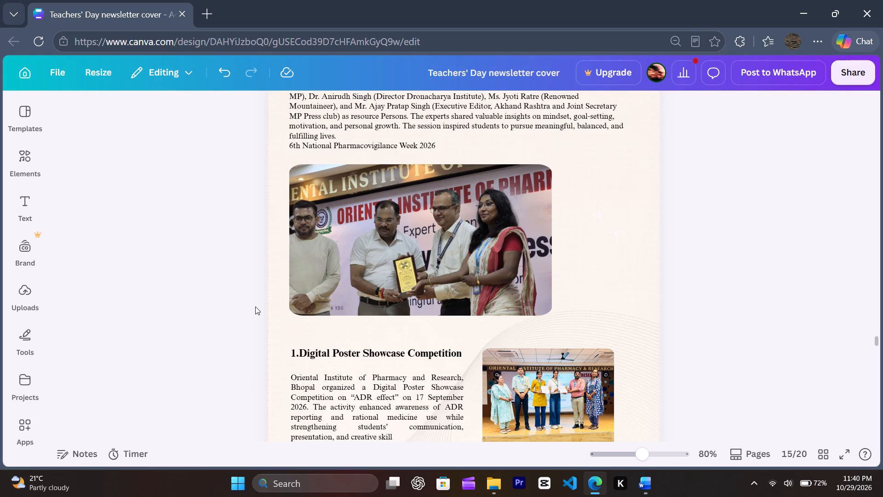
{"action": "left_click", "coordinate": [351, 355]}
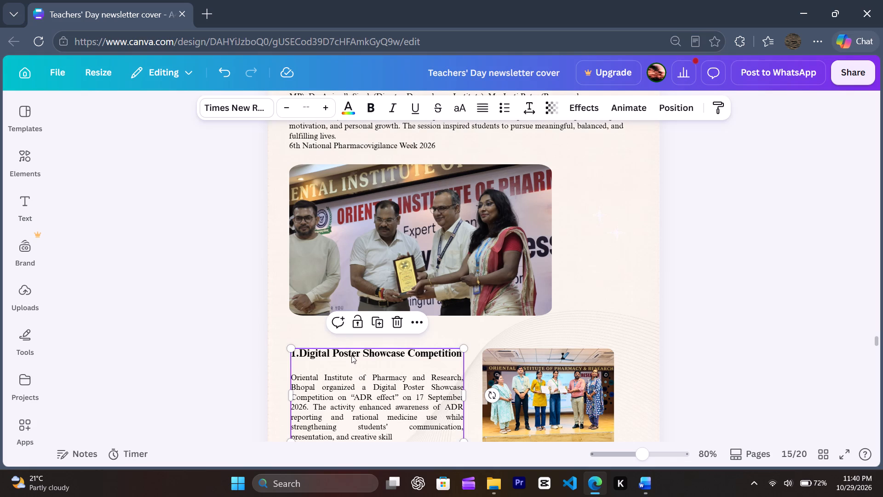
{"action": "double_click", "coordinate": [351, 355]}
{"action": "triple_click", "coordinate": [351, 355]}
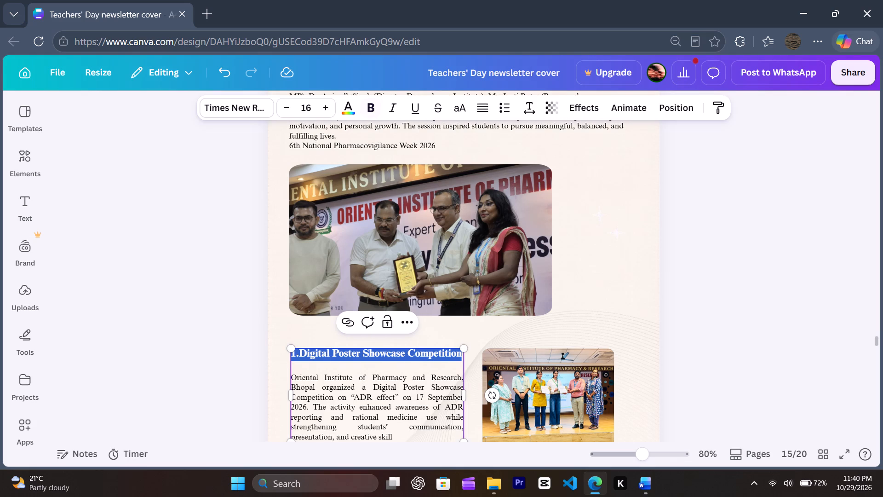
{"action": "key", "text": "ctrl+v"}
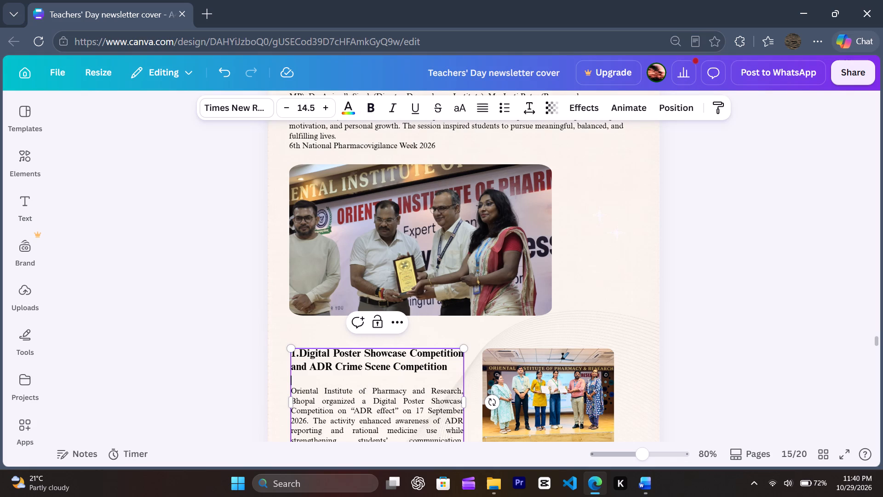
{"action": "key", "text": "BackSpace"}
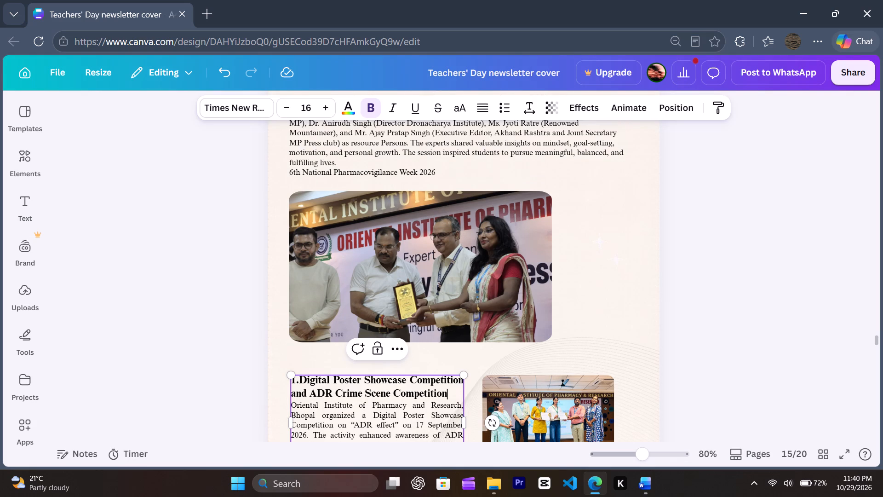
{"action": "key", "text": "shift+Return"}
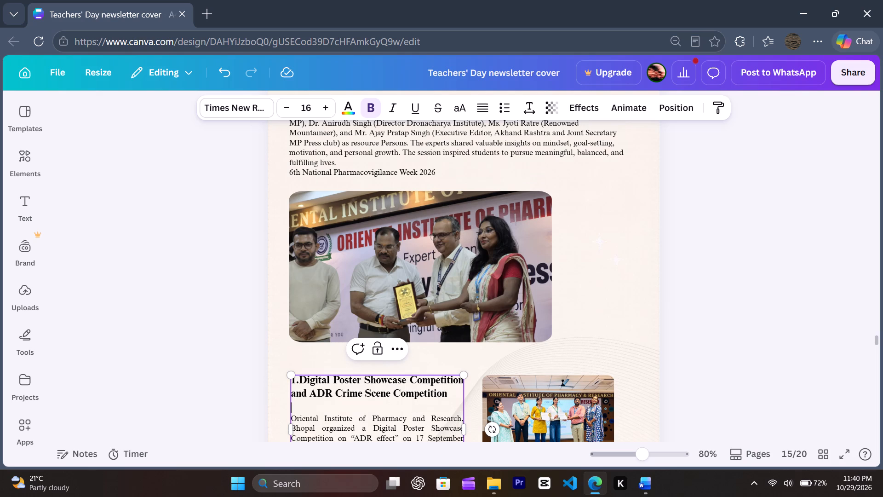
Change the number of the "Digital Poster Showcase Competition and ADR Crime Scene Competition" heading to 2.
{"action": "scroll", "coordinate": [359, 368], "scroll_direction": "down", "scroll_amount": 1}
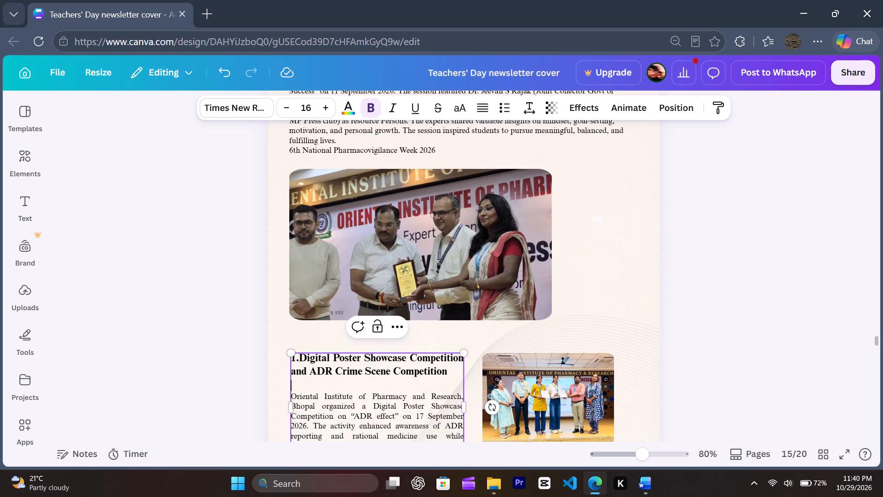
{"action": "left_click", "coordinate": [325, 373]}
{"action": "key", "text": "Up"}
{"action": "key", "text": "Left"}
{"action": "key", "text": "Left"}
{"action": "key", "text": "Left"}
{"action": "key", "text": "Left"}
{"action": "key", "text": "Left"}
{"action": "key", "text": "Left"}
{"action": "key", "text": "Left"}
{"action": "key", "text": "BackSpace"}
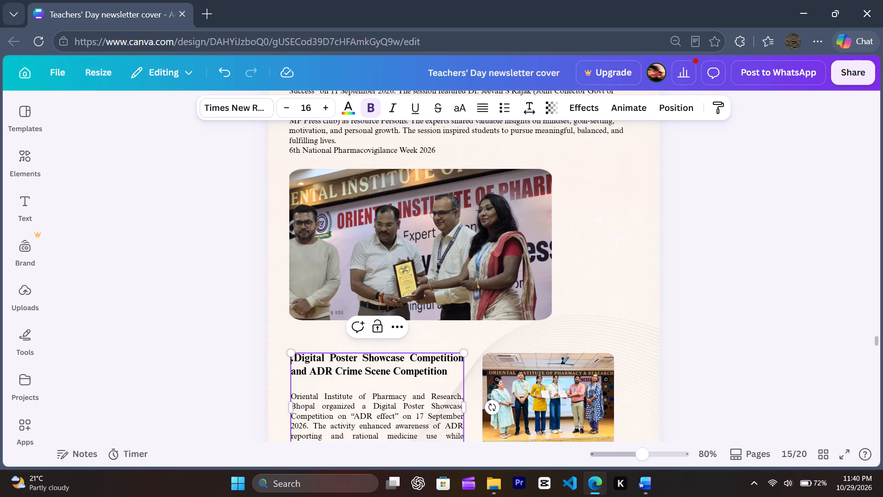
{"action": "key", "text": "2"}
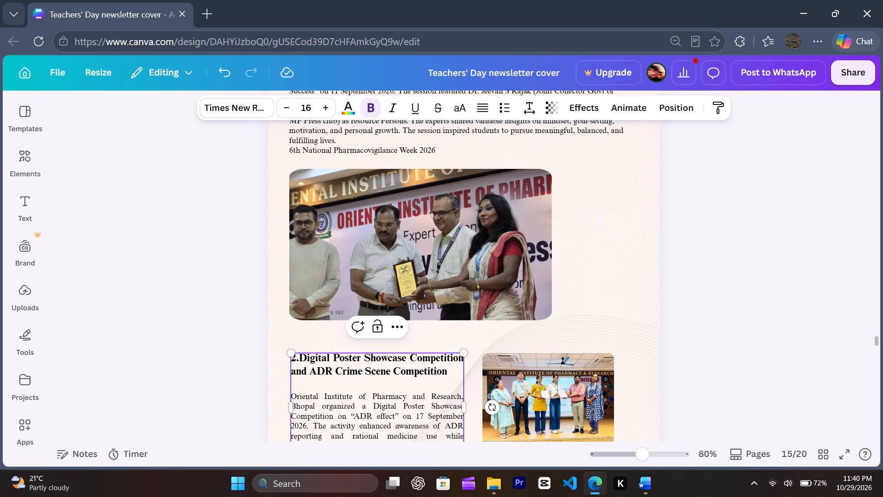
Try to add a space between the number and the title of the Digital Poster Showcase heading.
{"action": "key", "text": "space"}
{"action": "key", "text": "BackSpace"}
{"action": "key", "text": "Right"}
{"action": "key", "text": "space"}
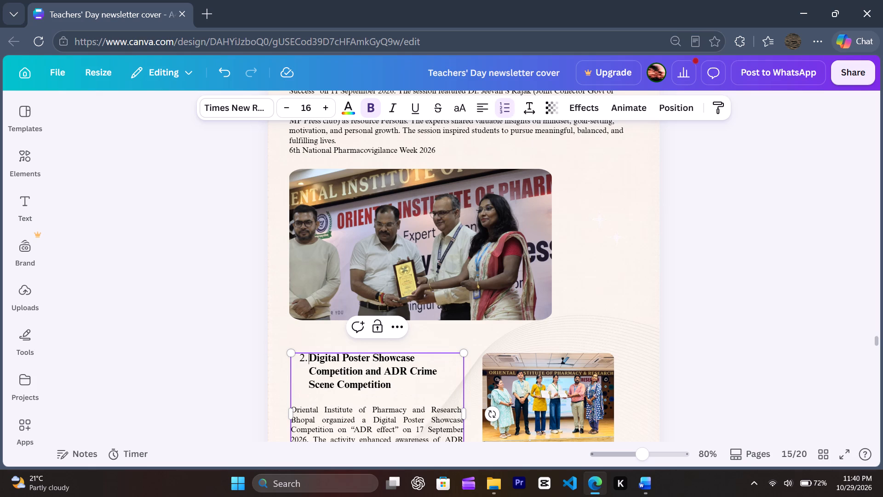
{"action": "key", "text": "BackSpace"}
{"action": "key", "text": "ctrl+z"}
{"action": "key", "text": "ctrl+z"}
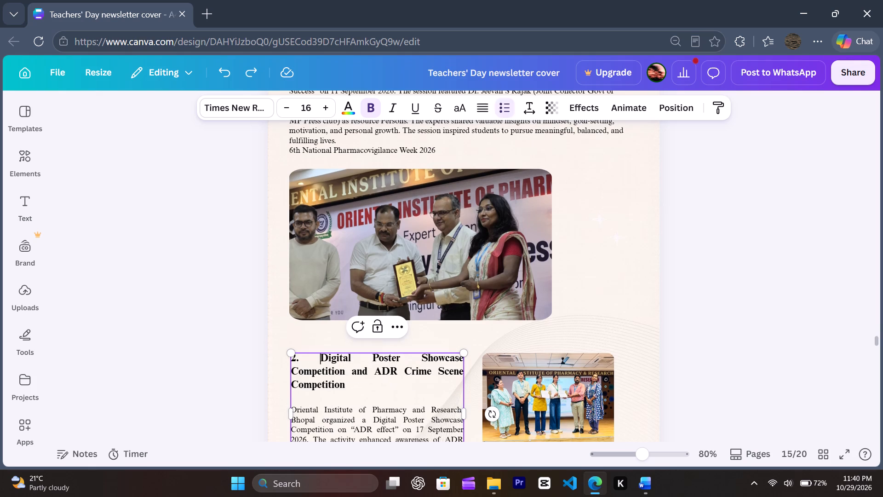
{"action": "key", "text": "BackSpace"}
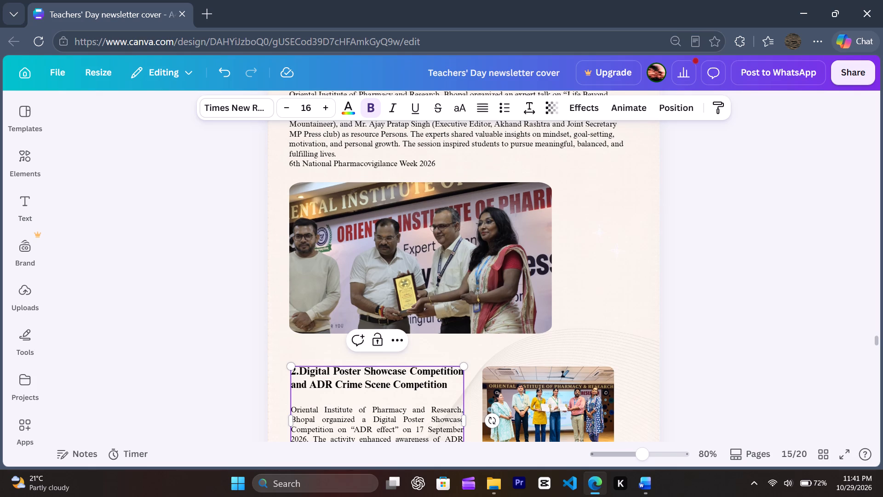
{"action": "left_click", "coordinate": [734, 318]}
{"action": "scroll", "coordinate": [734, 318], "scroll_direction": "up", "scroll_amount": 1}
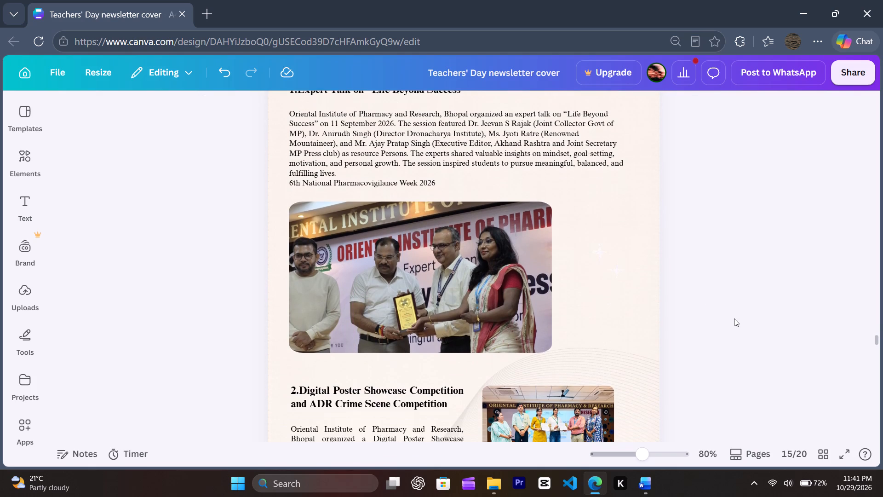
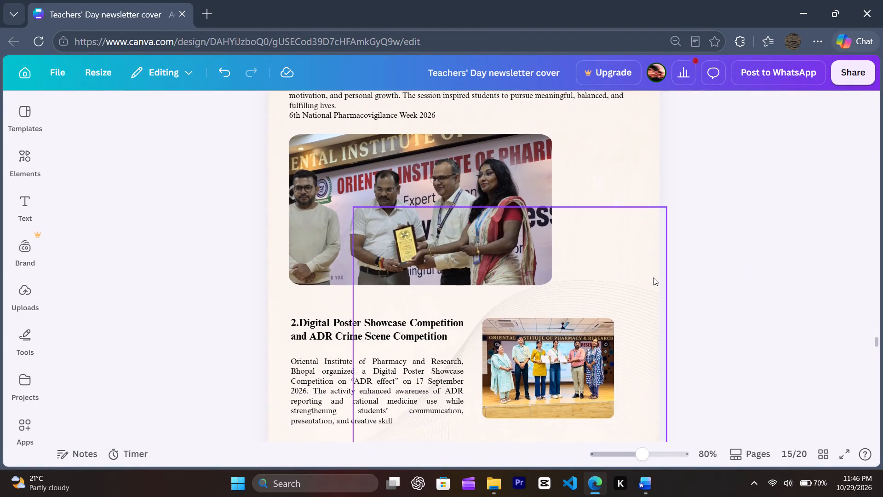
Compare the Word document's section 2 text and photo and the numbered photos in Downloads with page 15 of the Canva newsletter.
{"action": "scroll", "coordinate": [653, 277], "scroll_direction": "down", "scroll_amount": 1}
{"action": "key", "text": "alt+Tab"}
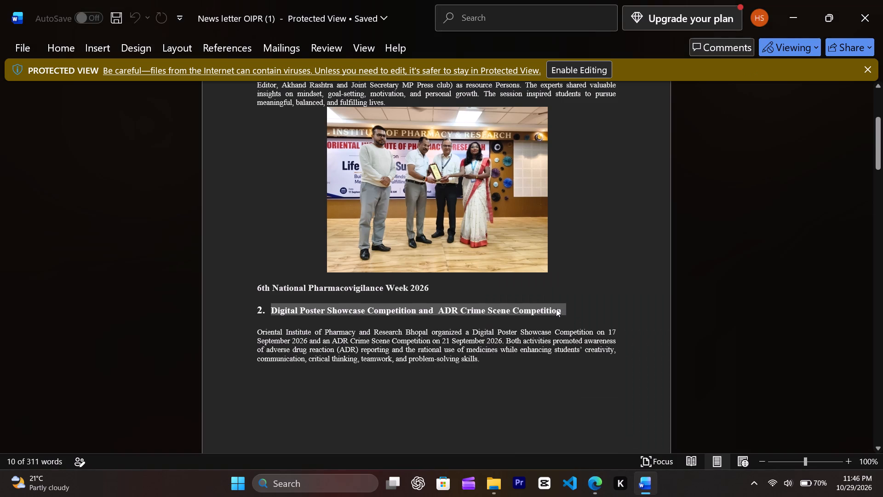
{"action": "scroll", "coordinate": [585, 264], "scroll_direction": "down", "scroll_amount": 1}
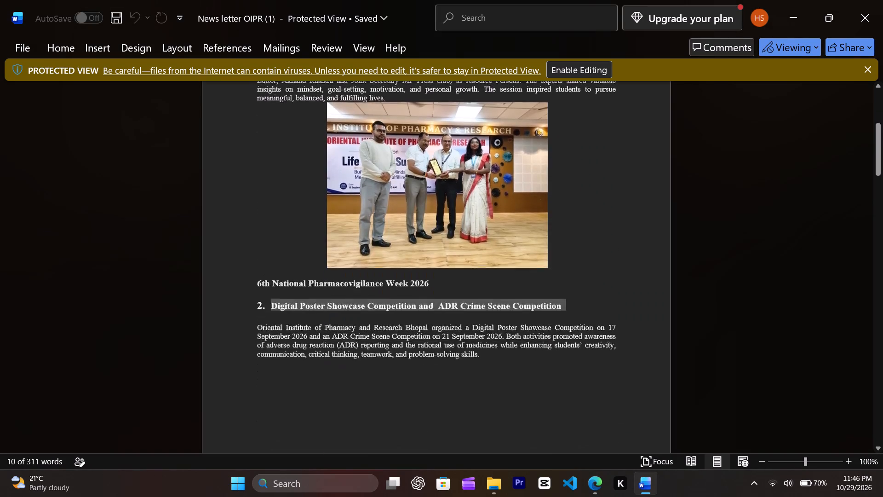
{"action": "scroll", "coordinate": [585, 264], "scroll_direction": "down", "scroll_amount": 1}
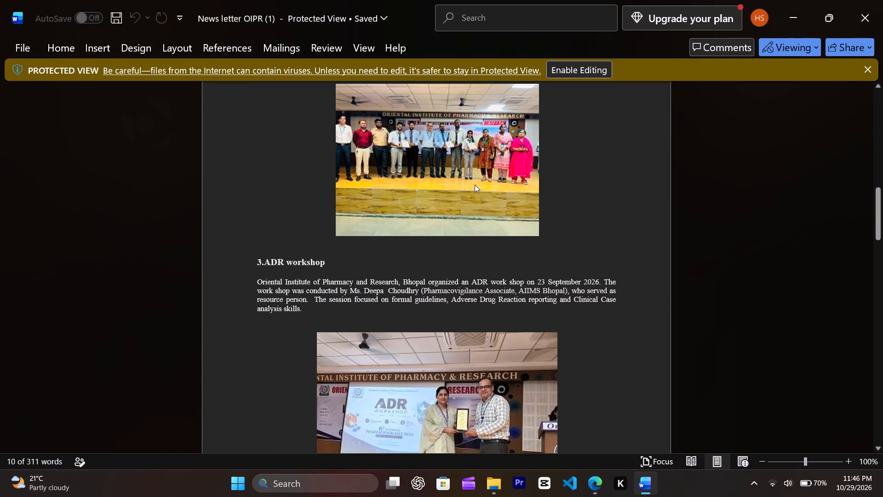
{"action": "key", "text": "alt+Tab"}
{"action": "key", "text": "alt+Tab"}
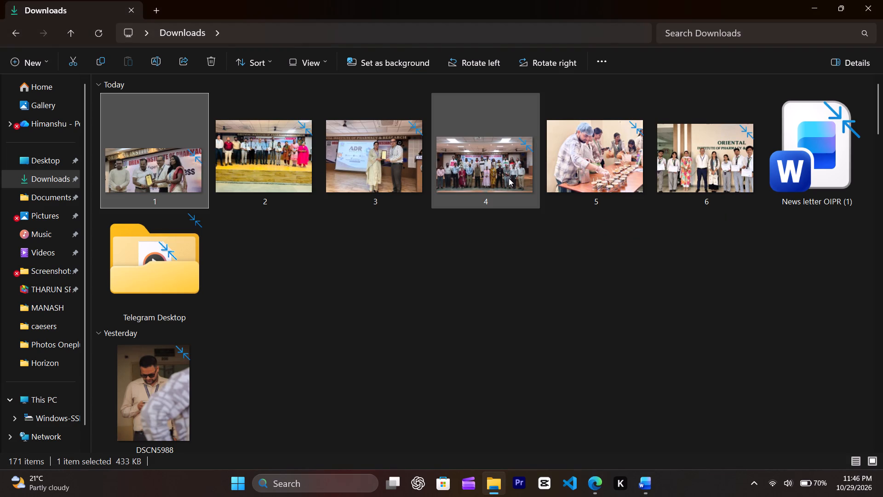
{"action": "key", "text": "alt+Tab"}
{"action": "key", "text": "alt+Tab"}
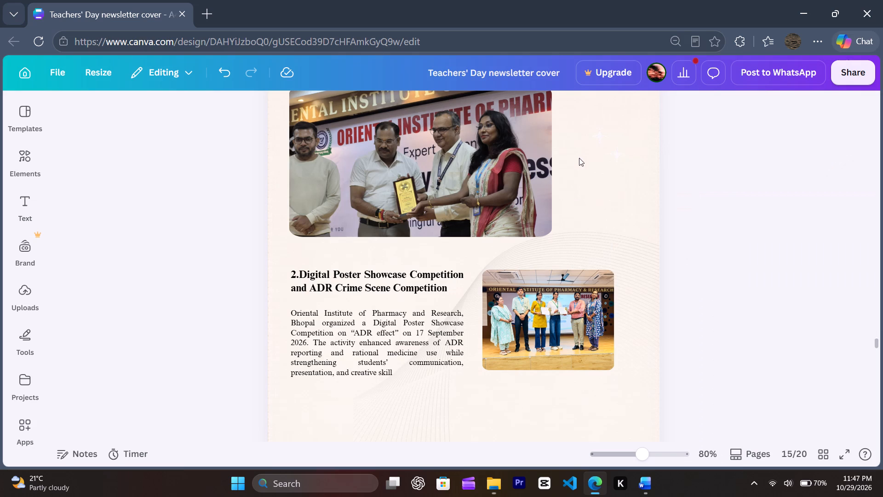
{"action": "key", "text": "alt+Tab"}
{"action": "key", "text": "alt+Tab"}
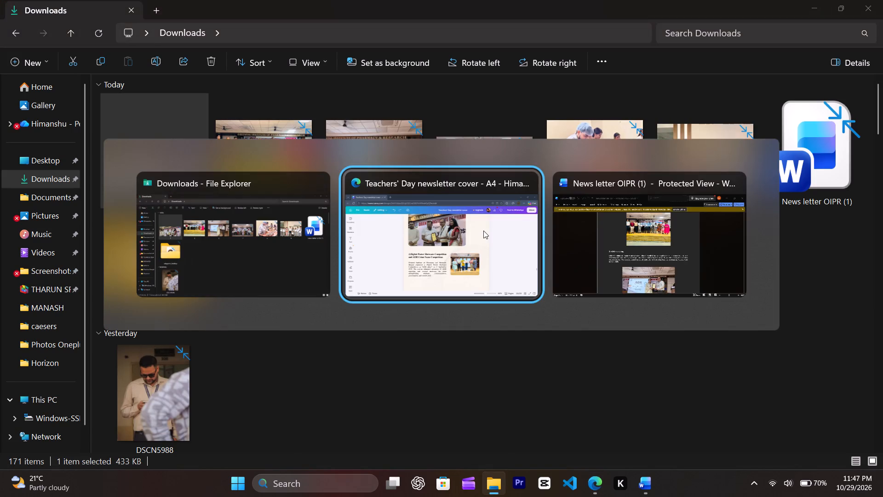
{"action": "key", "text": "alt+Tab"}
{"action": "scroll", "coordinate": [518, 205], "scroll_direction": "up", "scroll_amount": 2}
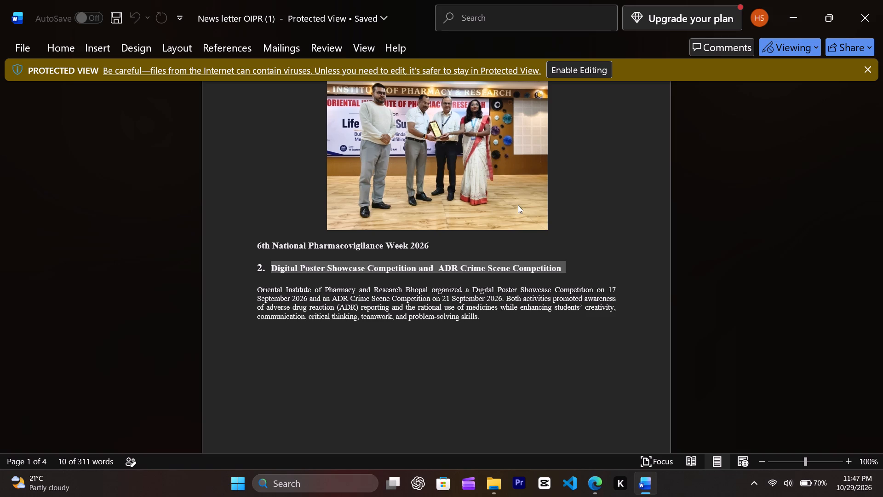
{"action": "key", "text": "alt+Tab"}
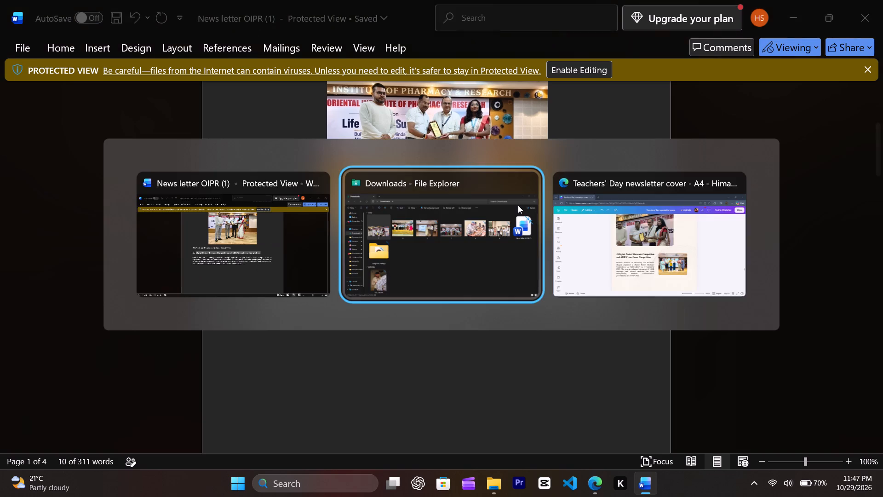
{"action": "key", "text": "alt+Tab"}
{"action": "scroll", "coordinate": [518, 205], "scroll_direction": "down", "scroll_amount": 1}
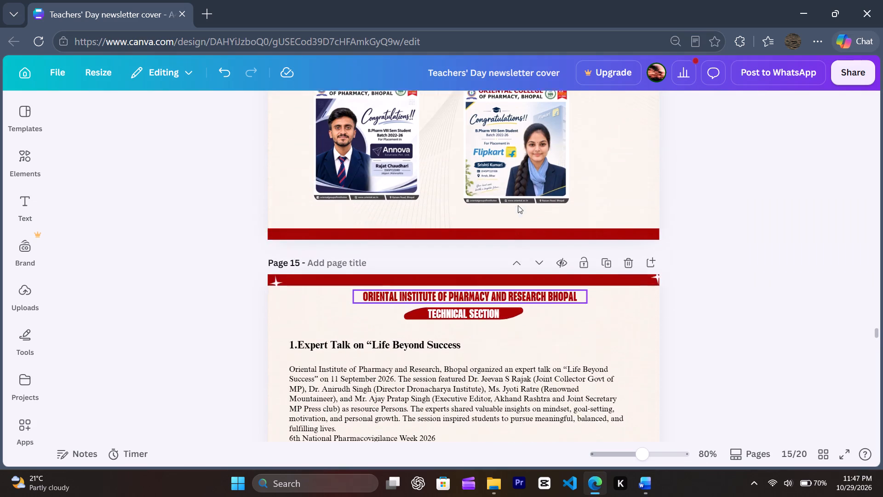
{"action": "scroll", "coordinate": [518, 205], "scroll_direction": "down", "scroll_amount": 2}
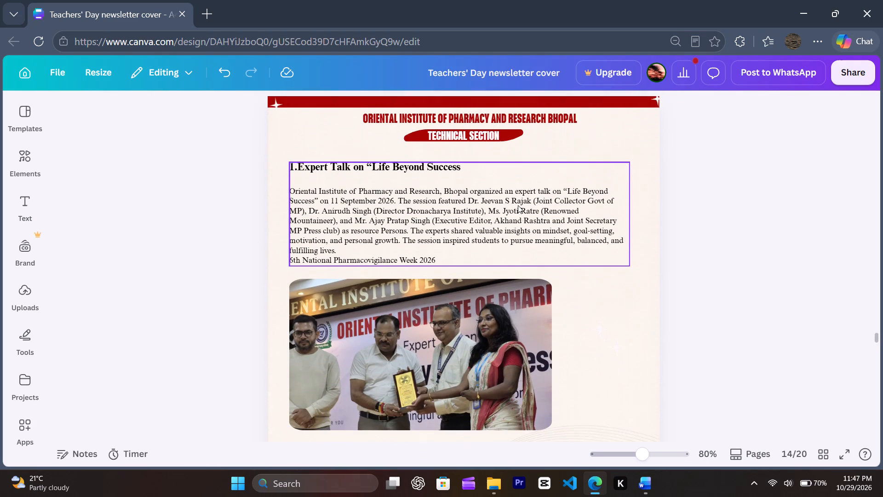
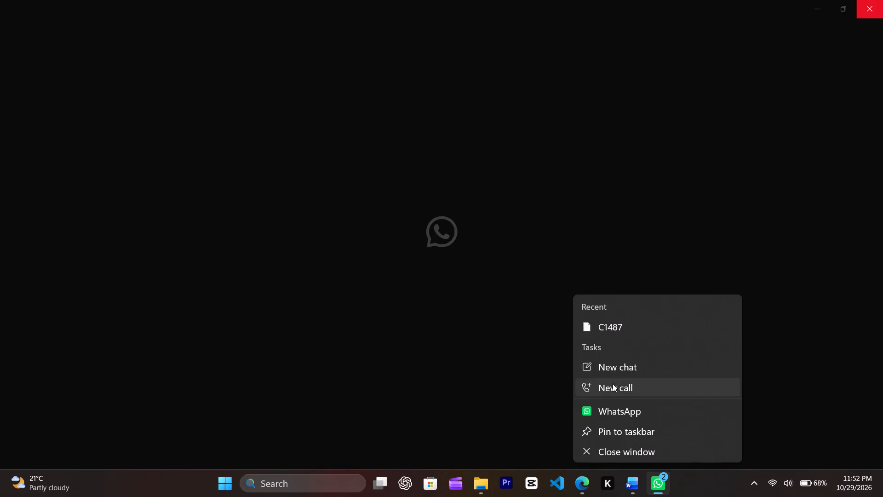
Open a WhatsApp window from the app's taskbar shortcuts.
{"action": "left_click", "coordinate": [614, 408]}
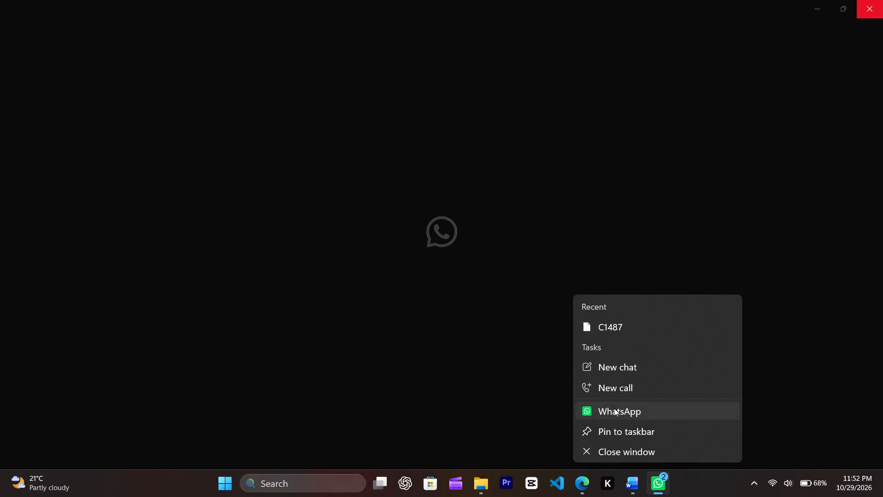
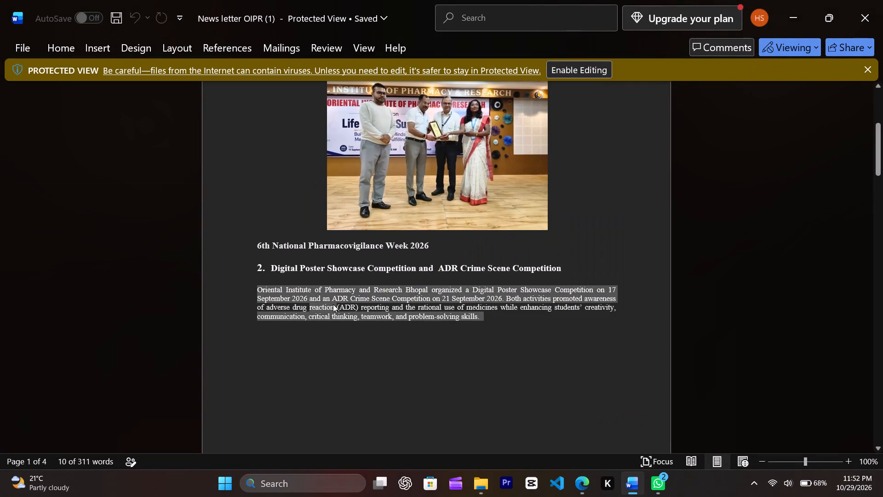
Copy the full paragraph below the "Digital Poster Showcase Competition and ADR Crime Scene Competition" heading in the Word document and leave Word.
{"action": "triple_click", "coordinate": [333, 304]}
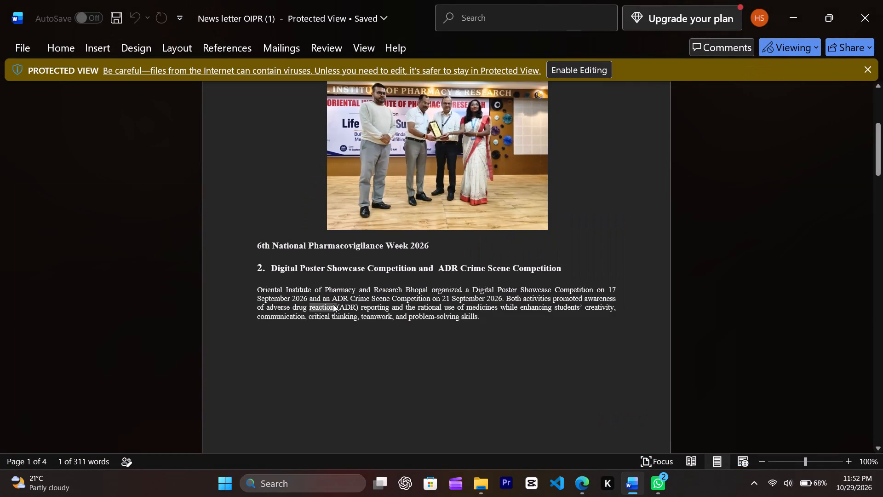
{"action": "key", "text": "ctrl+c"}
{"action": "key", "text": "alt+Tab"}
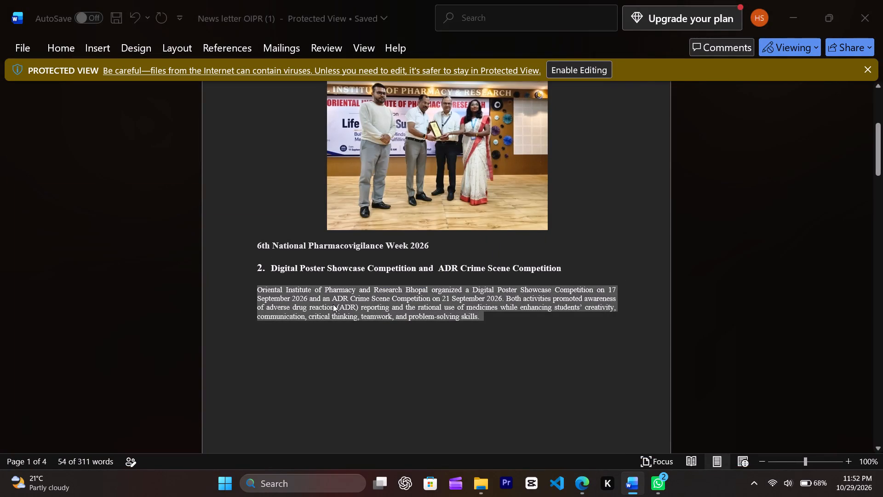
Replace the body paragraph of section 2 on page 15 with the paragraph copied from the Word document's section 2.
{"action": "triple_click", "coordinate": [324, 404]}
{"action": "key", "text": "ctrl+v"}
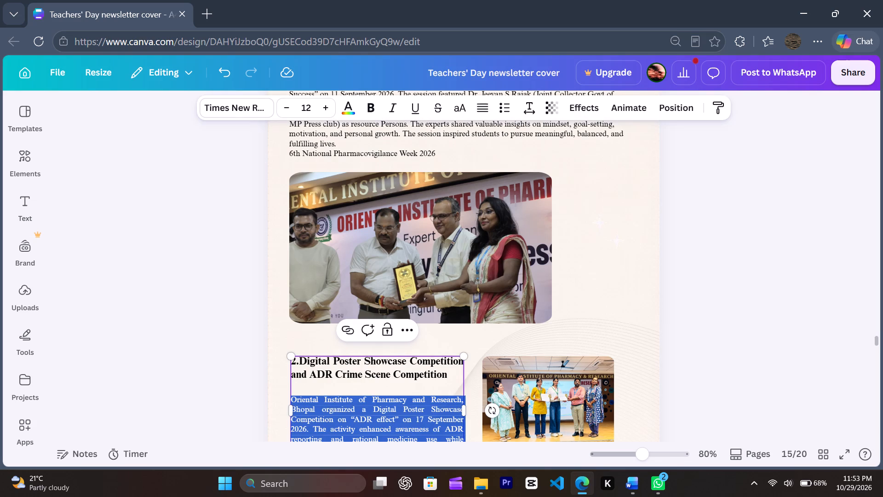
{"action": "scroll", "coordinate": [324, 404], "scroll_direction": "down", "scroll_amount": 3}
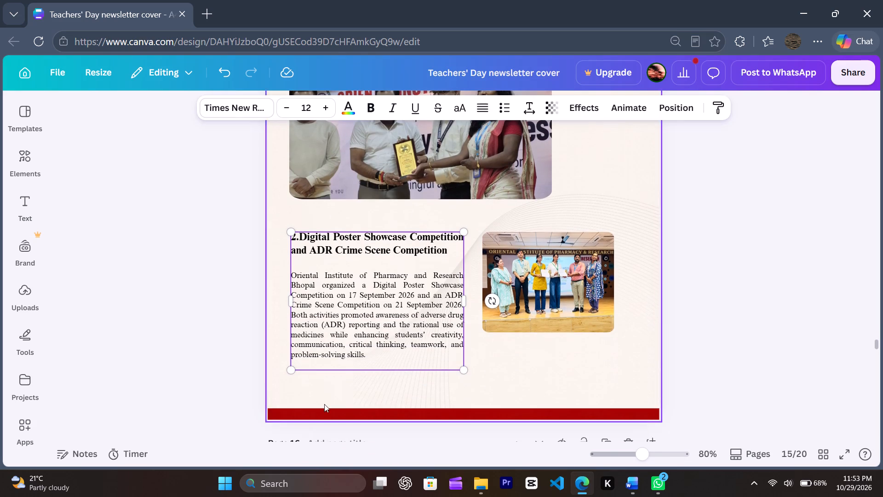
{"action": "left_click", "coordinate": [729, 263]}
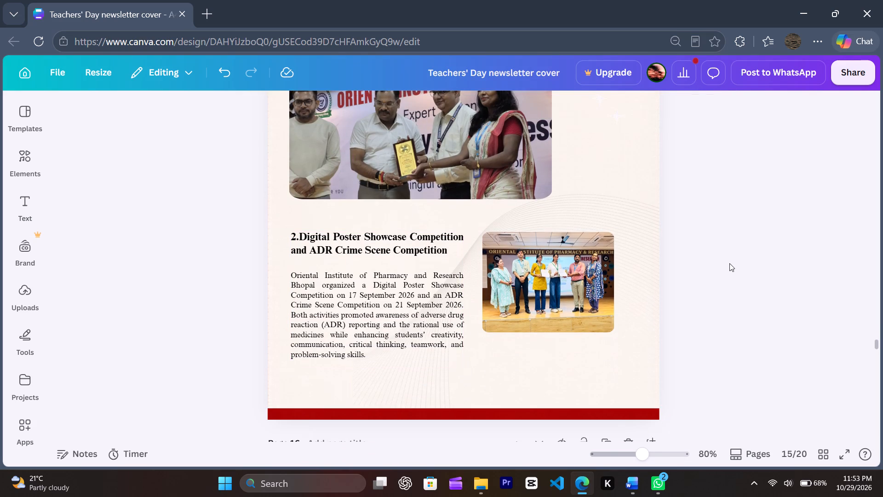
Enlarge the photo beside the section 2 text on page 15 slightly, keeping its proportions.
{"action": "left_click", "coordinate": [592, 285]}
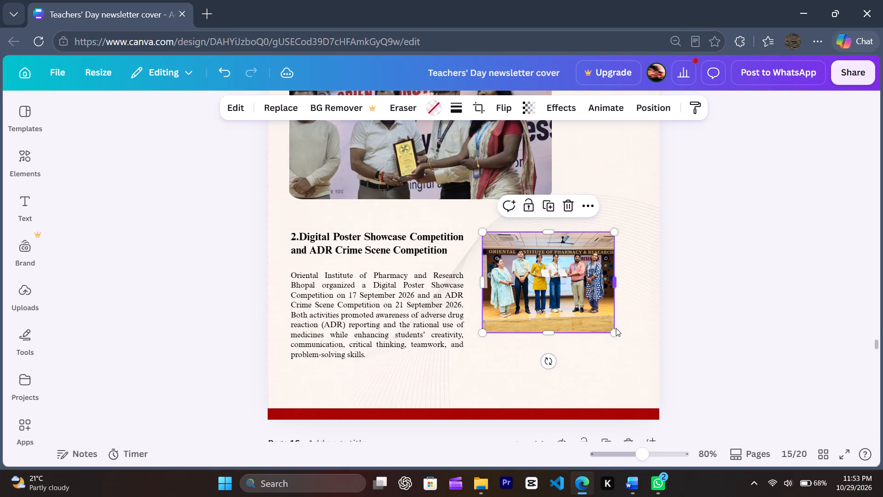
{"action": "left_click_drag", "start_coordinate": [616, 331], "coordinate": [625, 341]}
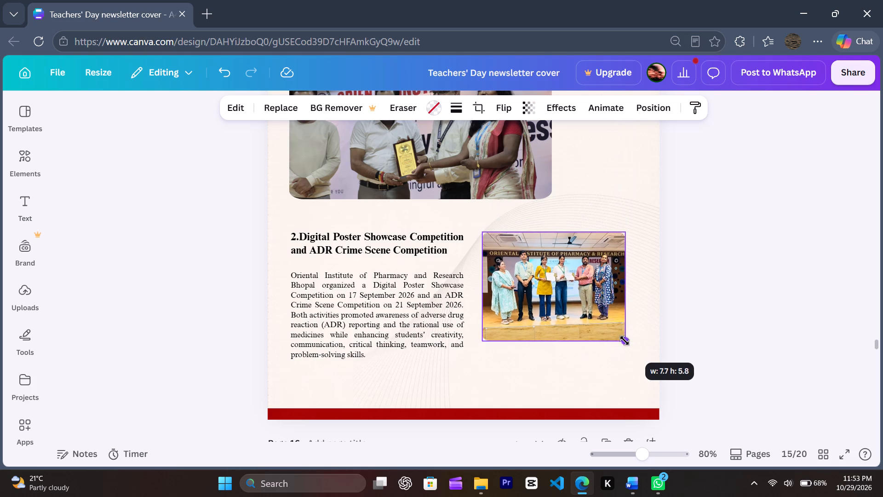
{"action": "left_click_drag", "start_coordinate": [625, 341], "coordinate": [631, 343]}
{"action": "left_click", "coordinate": [732, 298]}
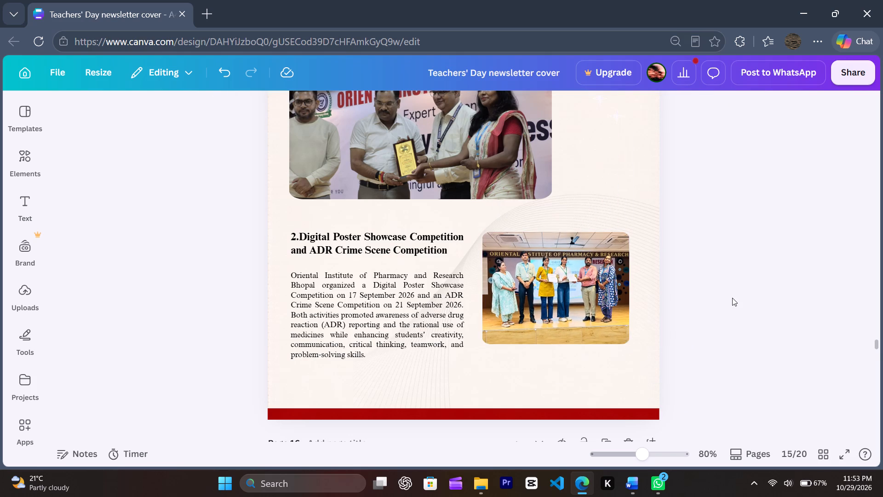
{"action": "scroll", "coordinate": [732, 298], "scroll_direction": "up", "scroll_amount": 1}
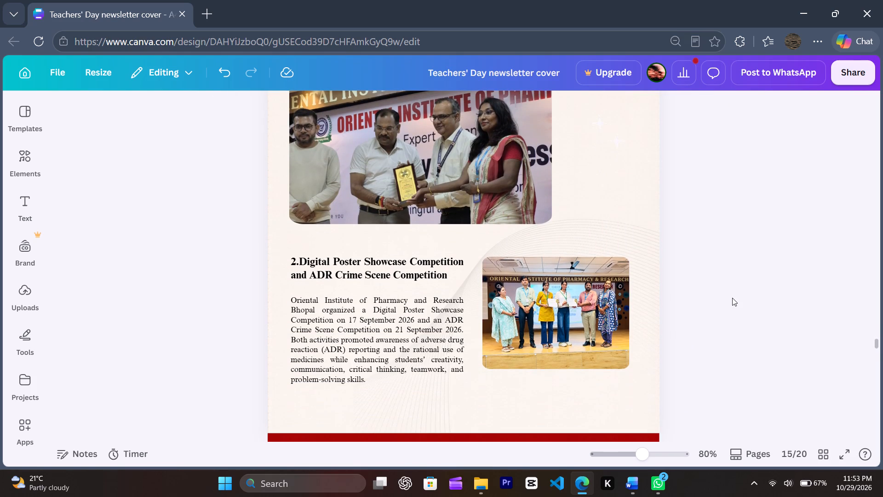
Replace the section 2 photo on page 15 with group photo 2 from Downloads.
{"action": "left_click", "coordinate": [608, 308]}
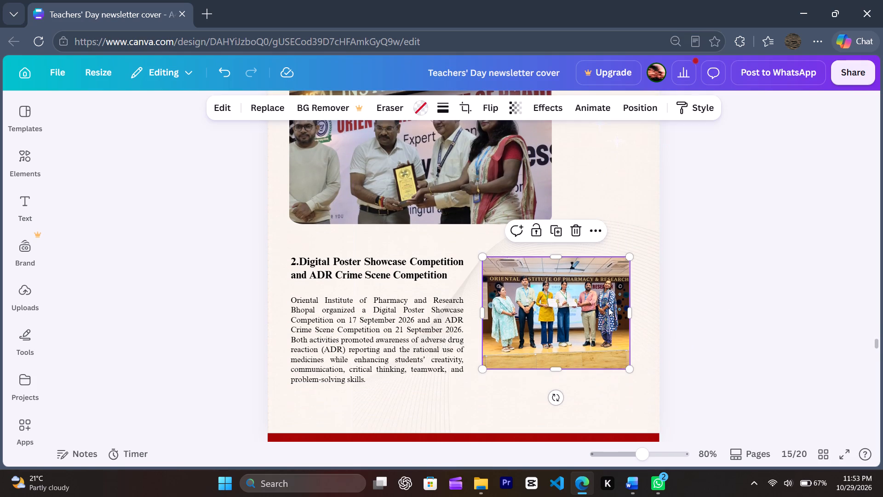
{"action": "key", "text": "alt+Tab"}
{"action": "key", "text": "alt+Tab"}
Replace the section 2 photo on page 15 with photo 2 from Downloads, the stage group photo shown in the Word document.
{"action": "key", "text": "alt+Tab"}
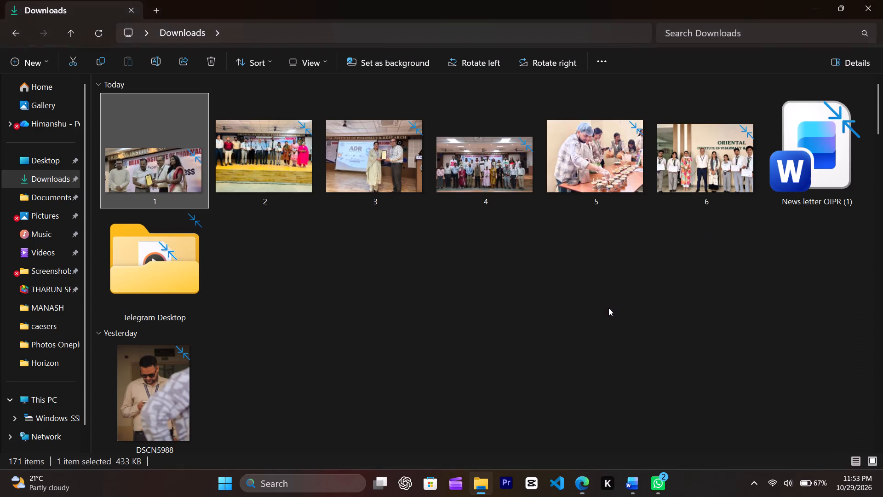
{"action": "key", "text": "alt+Tab"}
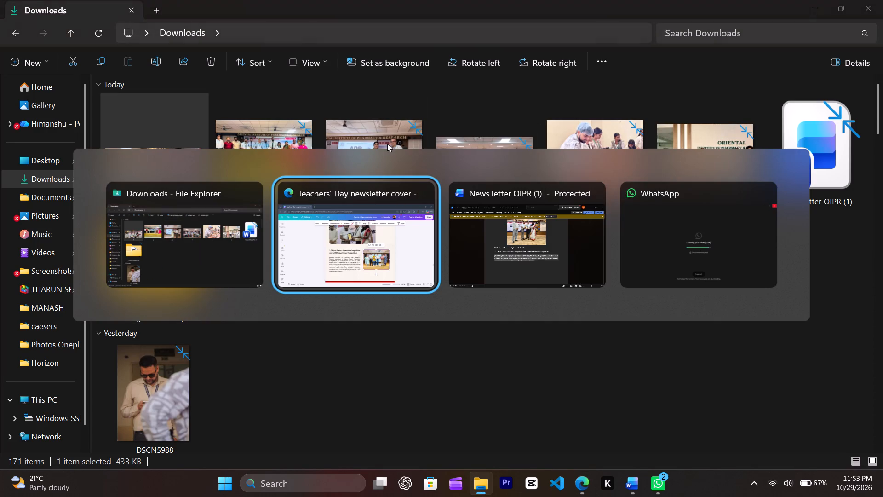
{"action": "key", "text": "alt+Tab"}
{"action": "scroll", "coordinate": [408, 210], "scroll_direction": "down", "scroll_amount": 2}
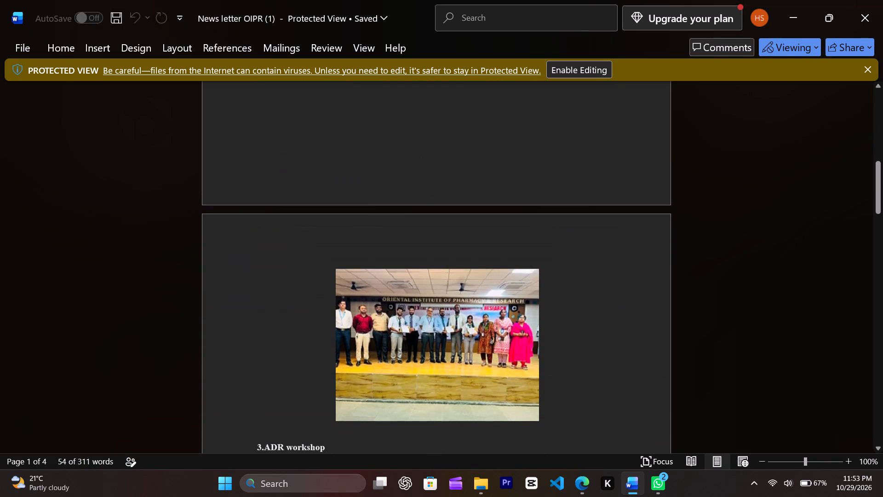
{"action": "key", "text": "alt+Tab"}
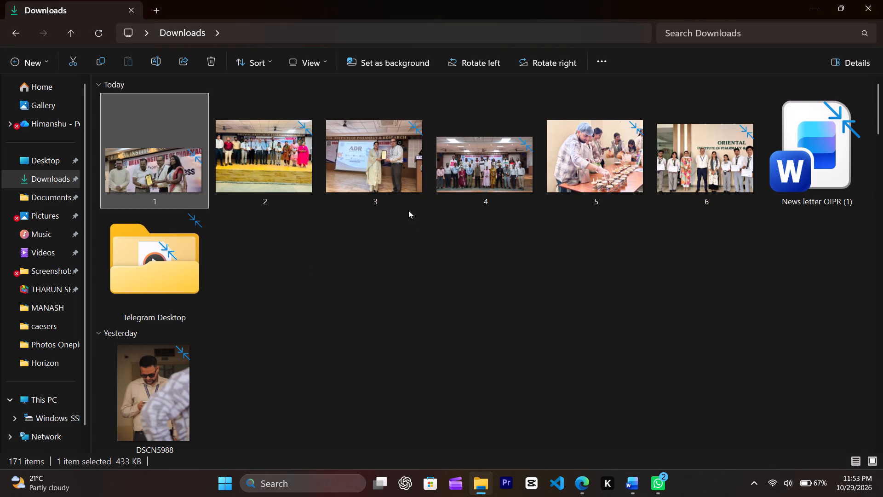
{"action": "left_click", "coordinate": [279, 148]}
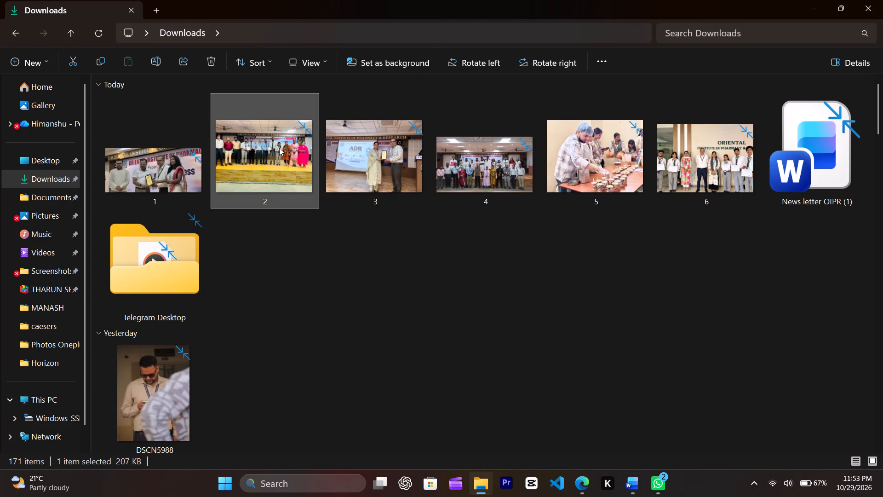
{"action": "key", "text": "ctrl+c"}
{"action": "key", "text": "alt+Tab"}
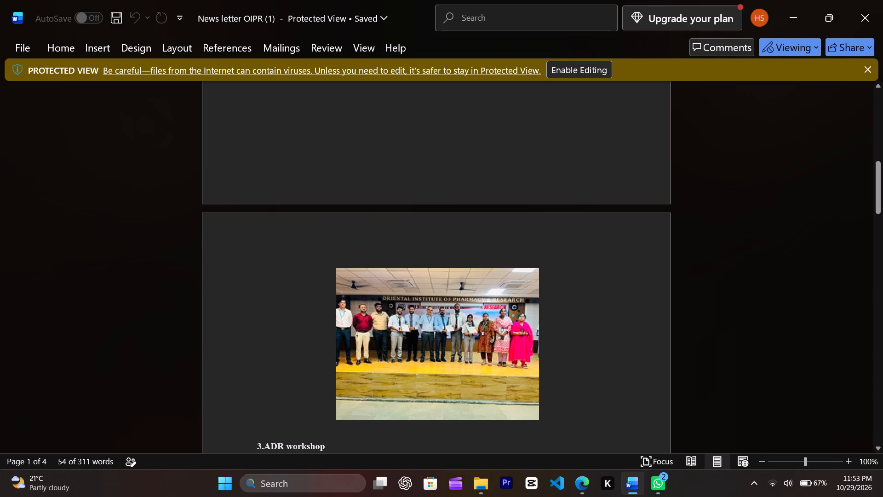
{"action": "key", "text": "alt+Tab"}
{"action": "key", "text": "alt+Tab"}
{"action": "left_click", "coordinate": [454, 276], "text": "ctrl"}
{"action": "key", "text": "ctrl+v"}
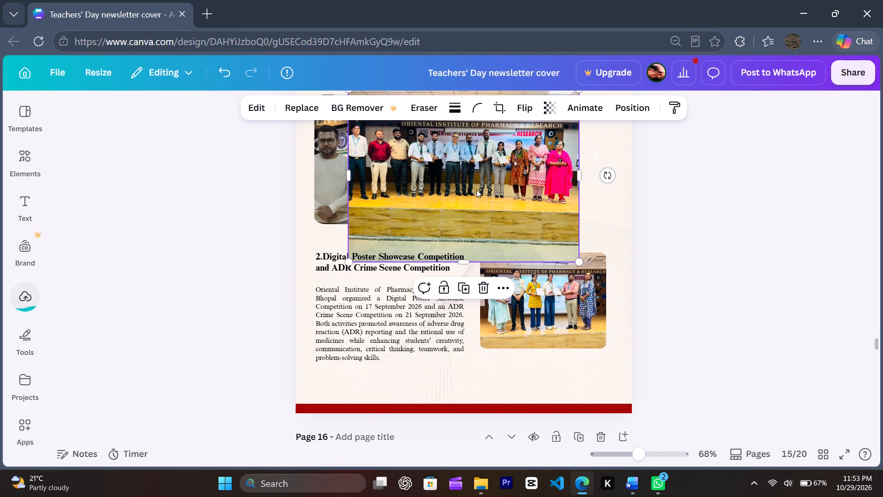
{"action": "left_click_drag", "start_coordinate": [476, 190], "coordinate": [535, 301]}
{"action": "left_click", "coordinate": [697, 287]}
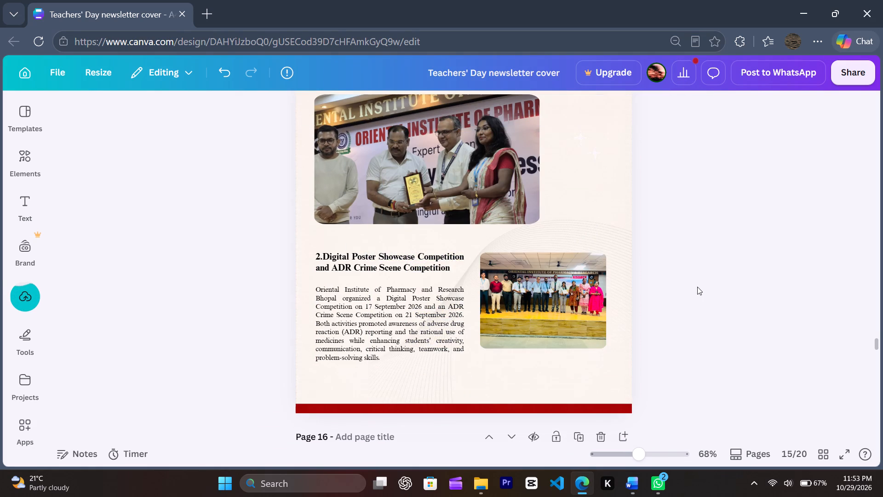
Replace the heading "3. ADR crime scene competition" on page 16 with the heading "3.ADR workshop" copied from the Word document.
{"action": "key", "text": "alt+Tab"}
{"action": "scroll", "coordinate": [563, 312], "scroll_direction": "down", "scroll_amount": 1}
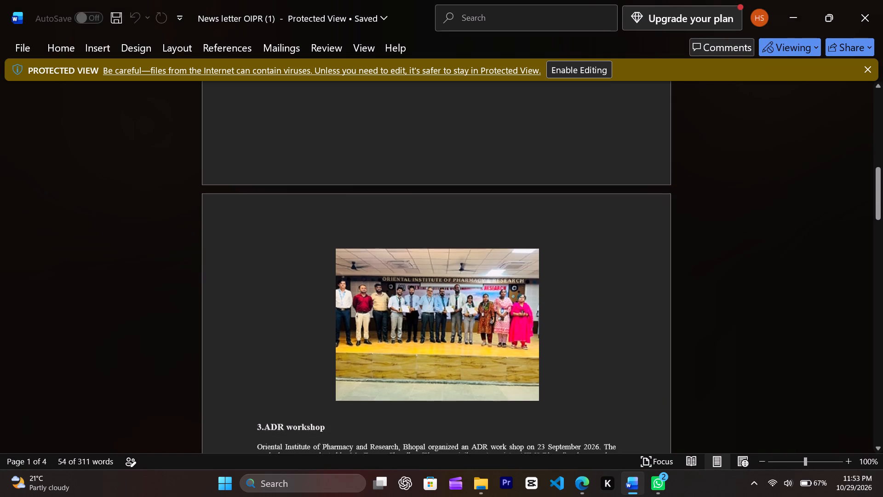
{"action": "scroll", "coordinate": [563, 312], "scroll_direction": "down", "scroll_amount": 1}
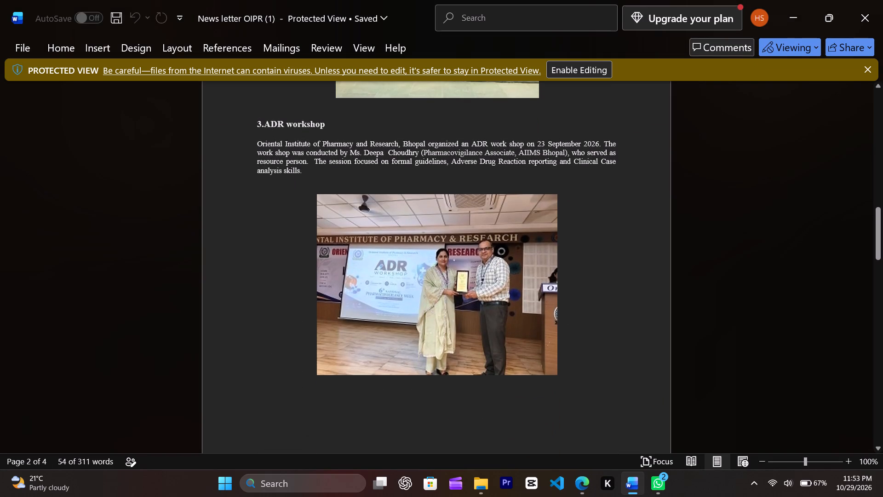
{"action": "triple_click", "coordinate": [281, 126]}
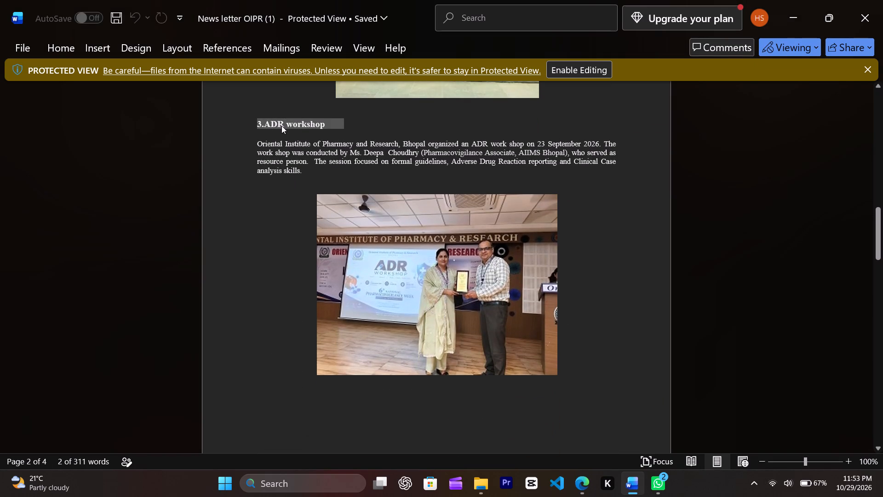
{"action": "key", "text": "ctrl+c"}
{"action": "key", "text": "alt+Tab"}
{"action": "scroll", "coordinate": [393, 249], "scroll_direction": "down", "scroll_amount": 2}
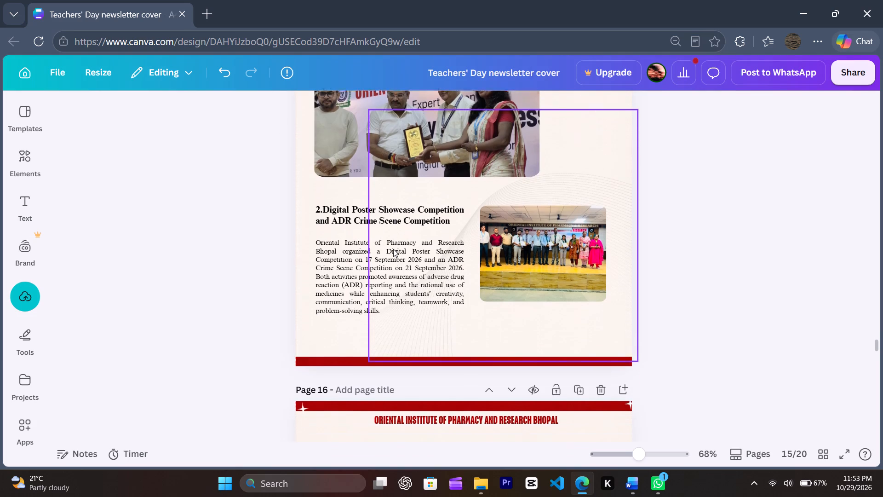
{"action": "scroll", "coordinate": [393, 249], "scroll_direction": "down", "scroll_amount": 3}
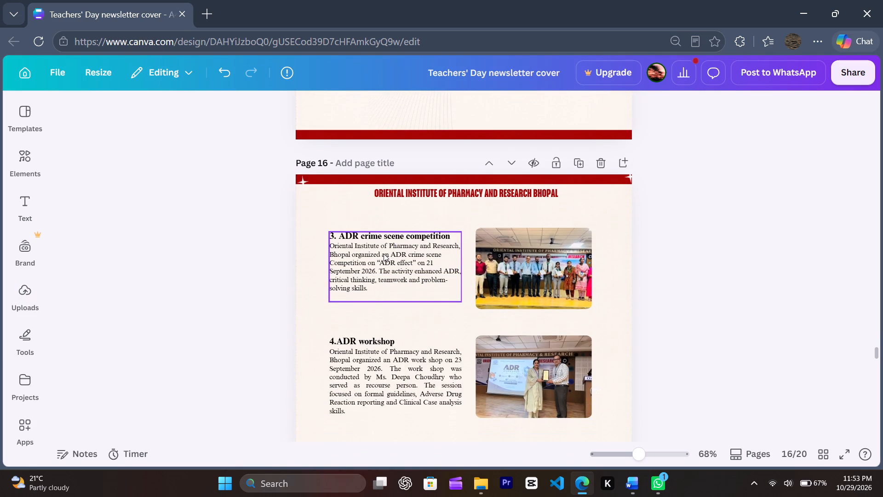
{"action": "triple_click", "coordinate": [385, 235]}
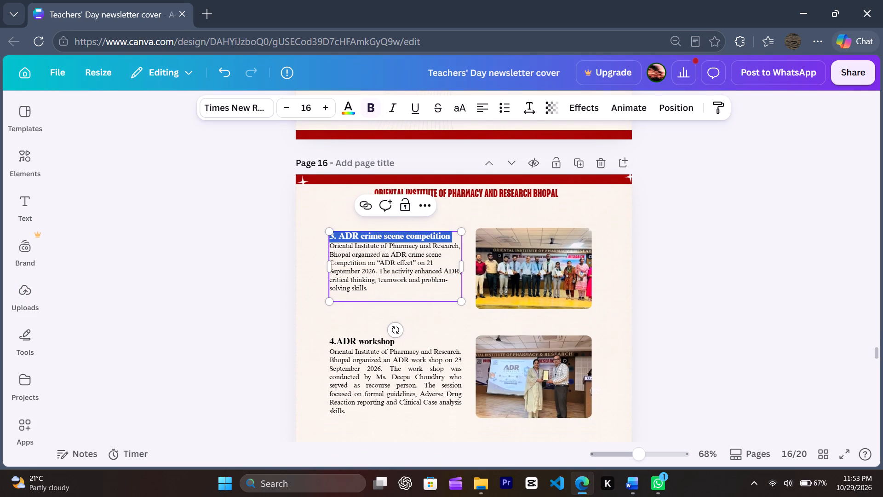
{"action": "key", "text": "ctrl+v"}
Replace the paragraph under "3.ADR workshop" on page 16 with the Word document's section 3 paragraph and widen the text box slightly.
{"action": "triple_click", "coordinate": [388, 257]}
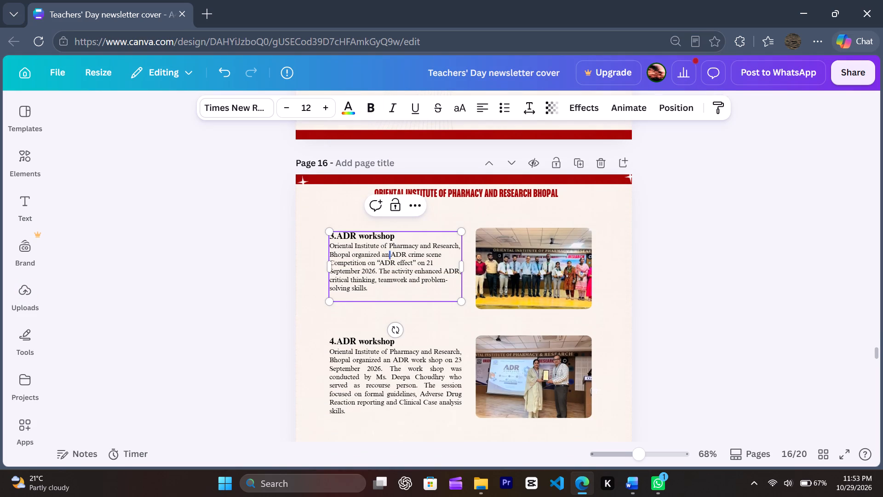
{"action": "key", "text": "alt+Tab"}
{"action": "triple_click", "coordinate": [430, 164]}
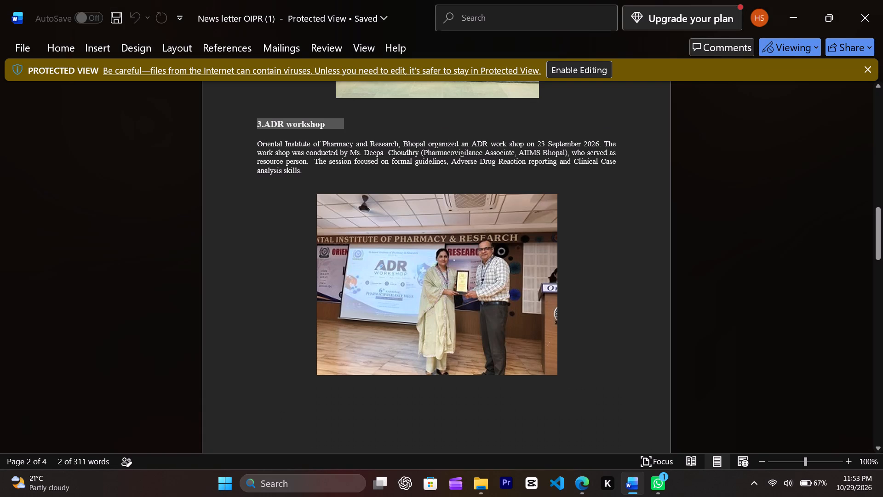
{"action": "key", "text": "ctrl+c"}
{"action": "key", "text": "alt+Tab"}
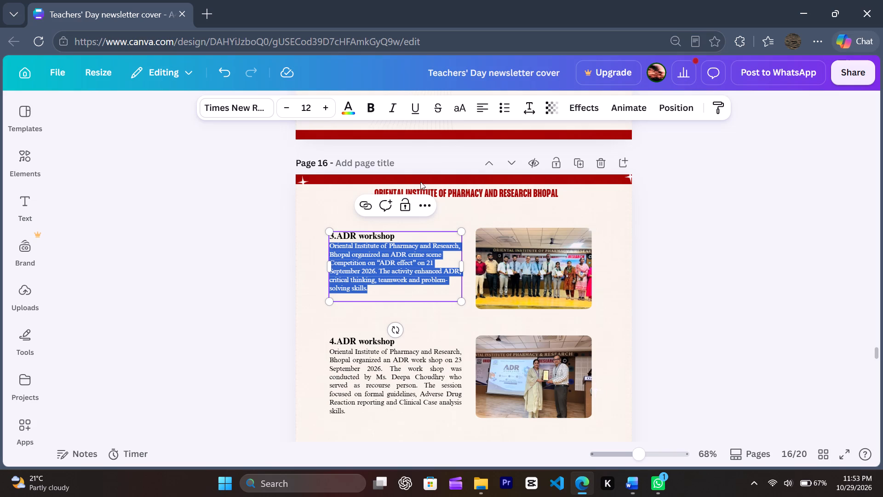
{"action": "key", "text": "ctrl+v"}
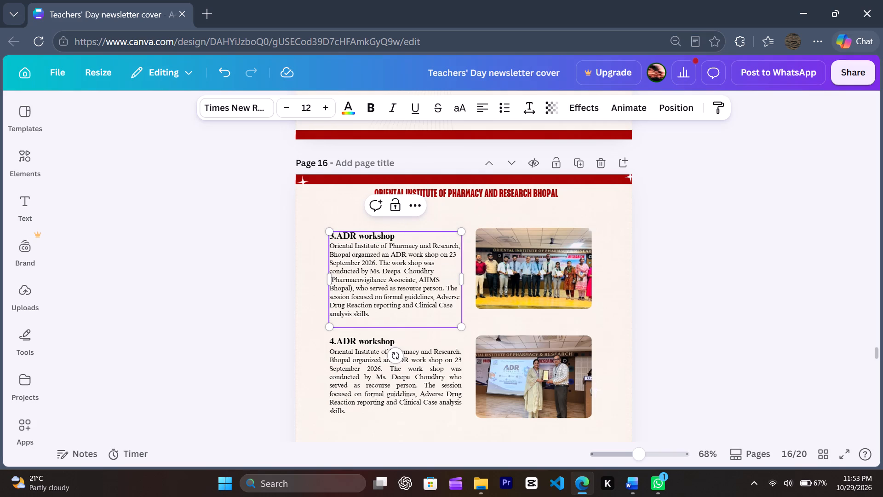
{"action": "left_click_drag", "start_coordinate": [464, 279], "coordinate": [470, 280]}
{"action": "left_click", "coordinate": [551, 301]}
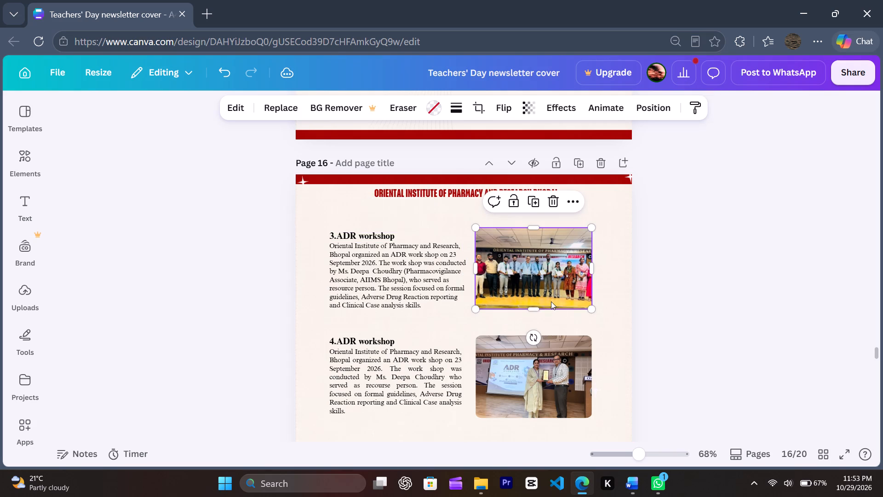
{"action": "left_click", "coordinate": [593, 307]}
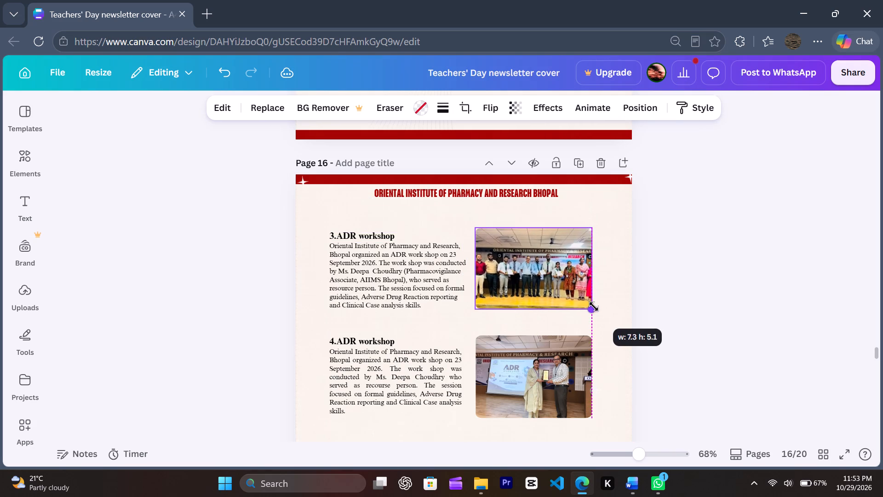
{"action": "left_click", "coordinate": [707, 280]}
Copy photo 3 from Downloads for the ADR workshop section, check the Word document's sections, and return to page 16 in Canva.
{"action": "key", "text": "alt+Tab"}
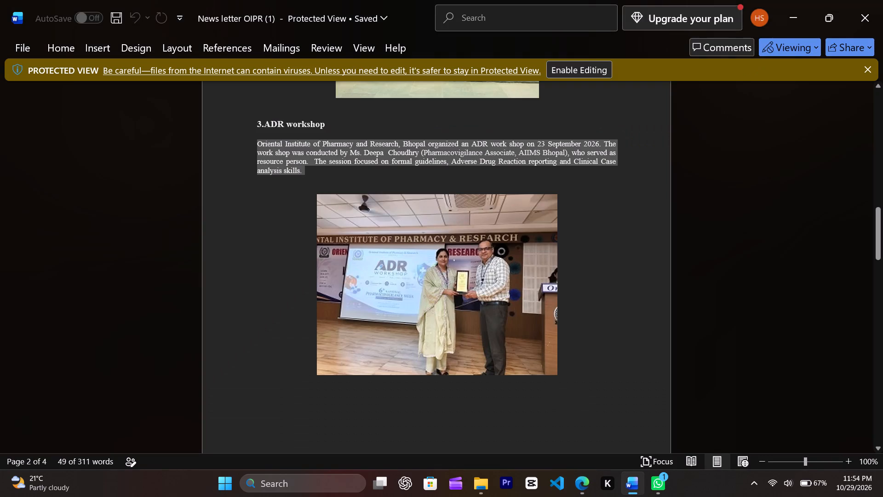
{"action": "scroll", "coordinate": [439, 196], "scroll_direction": "down", "scroll_amount": 1}
{"action": "key", "text": "alt+Tab"}
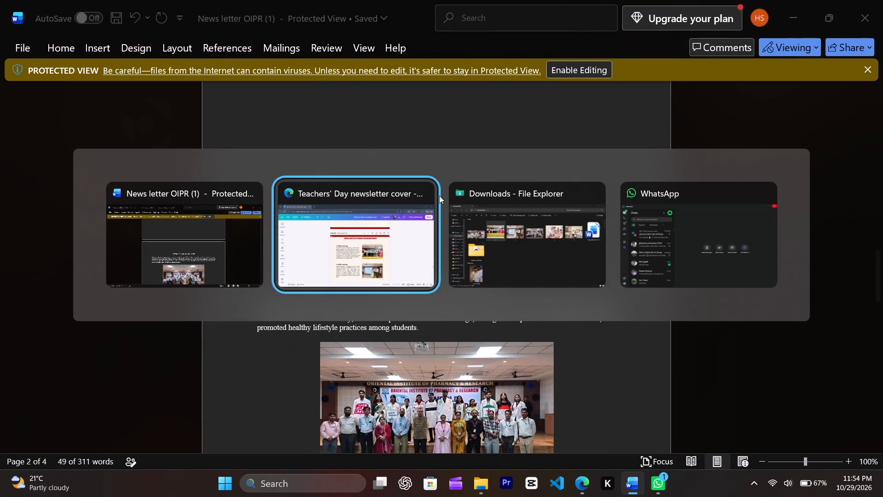
{"action": "key", "text": "alt+Tab"}
{"action": "left_click", "coordinate": [366, 186]}
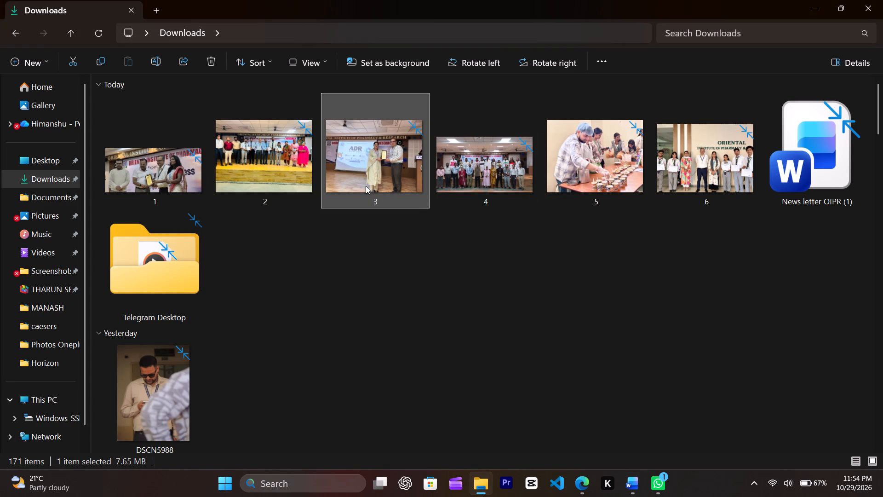
{"action": "key", "text": "ctrl+c"}
{"action": "key", "text": "alt+Tab"}
{"action": "scroll", "coordinate": [441, 305], "scroll_direction": "up", "scroll_amount": 1}
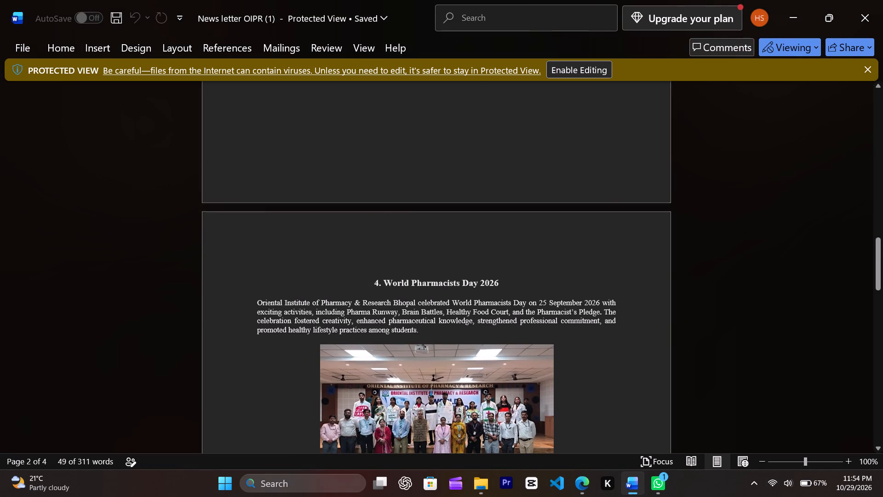
{"action": "scroll", "coordinate": [441, 305], "scroll_direction": "up", "scroll_amount": 1}
{"action": "key", "text": "alt+Tab"}
{"action": "key", "text": "alt+Tab"}
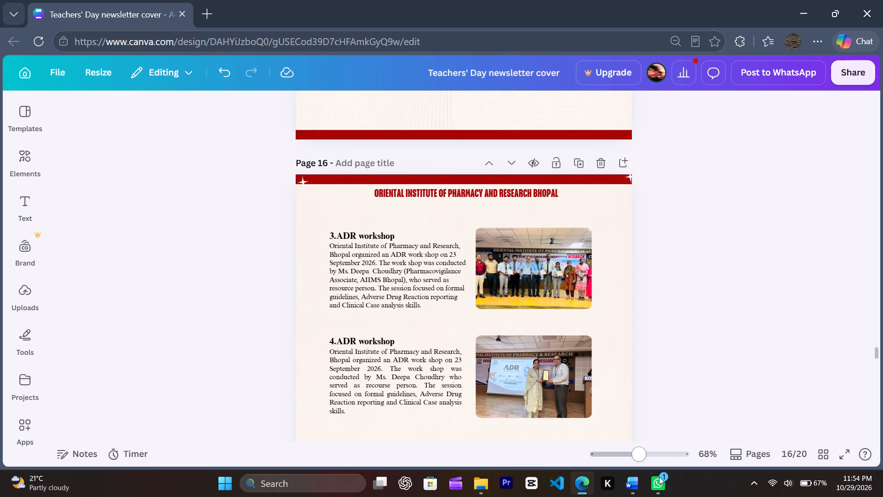
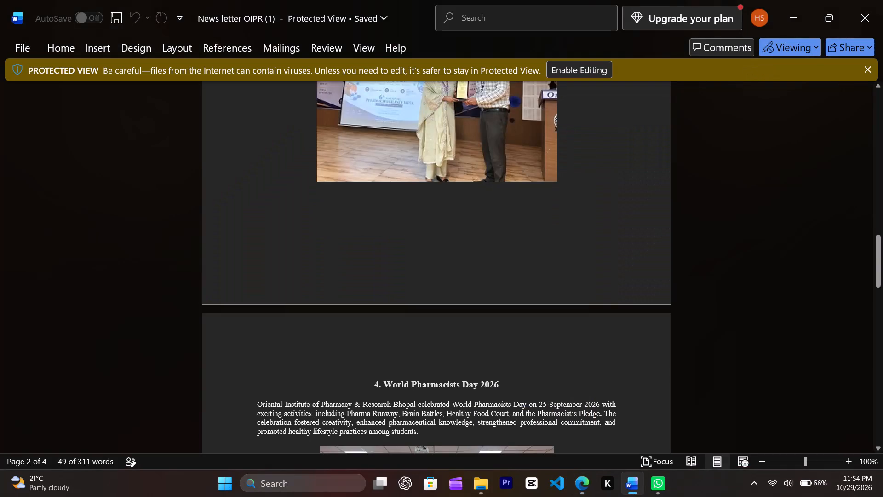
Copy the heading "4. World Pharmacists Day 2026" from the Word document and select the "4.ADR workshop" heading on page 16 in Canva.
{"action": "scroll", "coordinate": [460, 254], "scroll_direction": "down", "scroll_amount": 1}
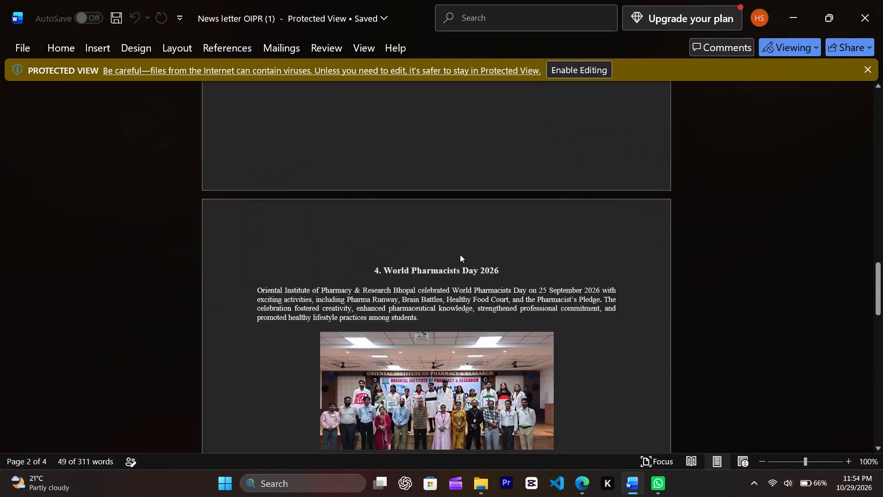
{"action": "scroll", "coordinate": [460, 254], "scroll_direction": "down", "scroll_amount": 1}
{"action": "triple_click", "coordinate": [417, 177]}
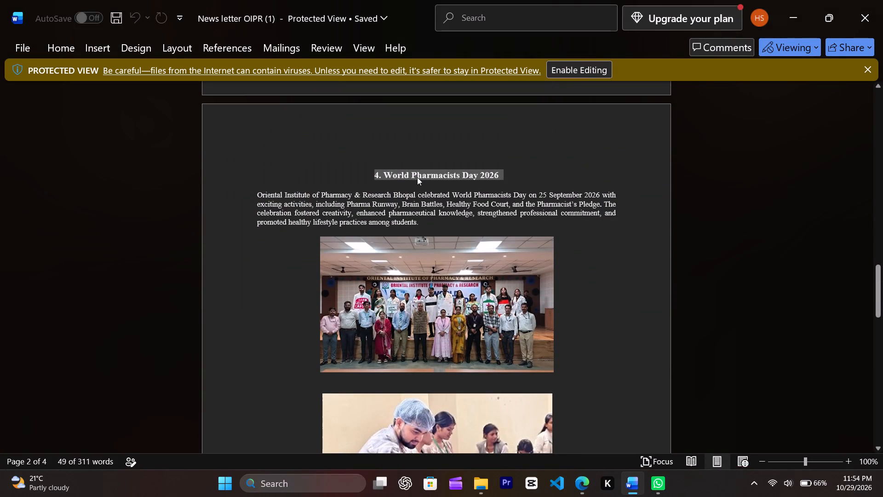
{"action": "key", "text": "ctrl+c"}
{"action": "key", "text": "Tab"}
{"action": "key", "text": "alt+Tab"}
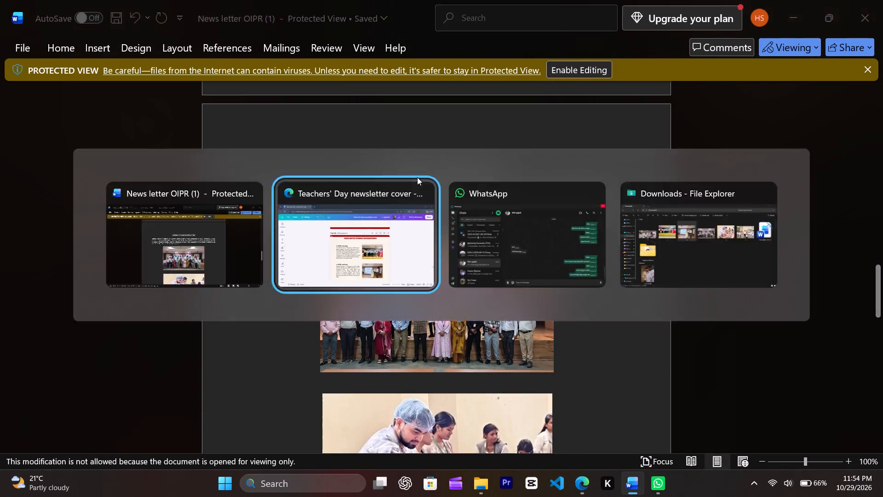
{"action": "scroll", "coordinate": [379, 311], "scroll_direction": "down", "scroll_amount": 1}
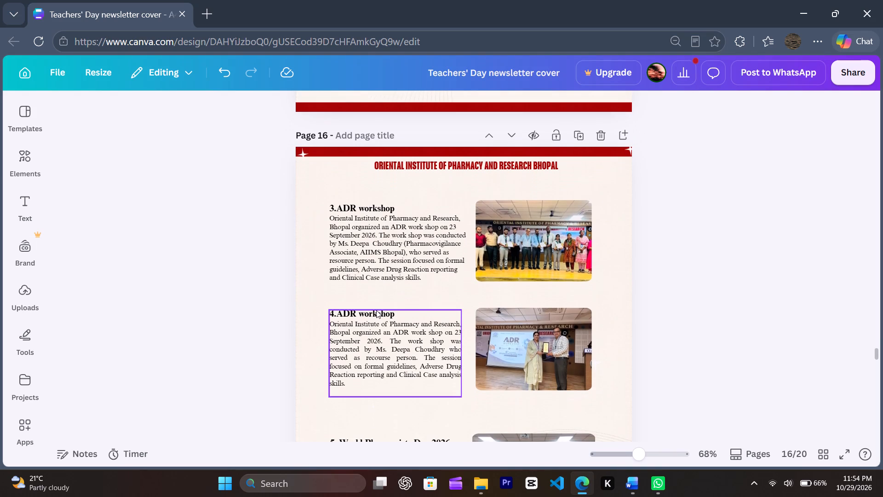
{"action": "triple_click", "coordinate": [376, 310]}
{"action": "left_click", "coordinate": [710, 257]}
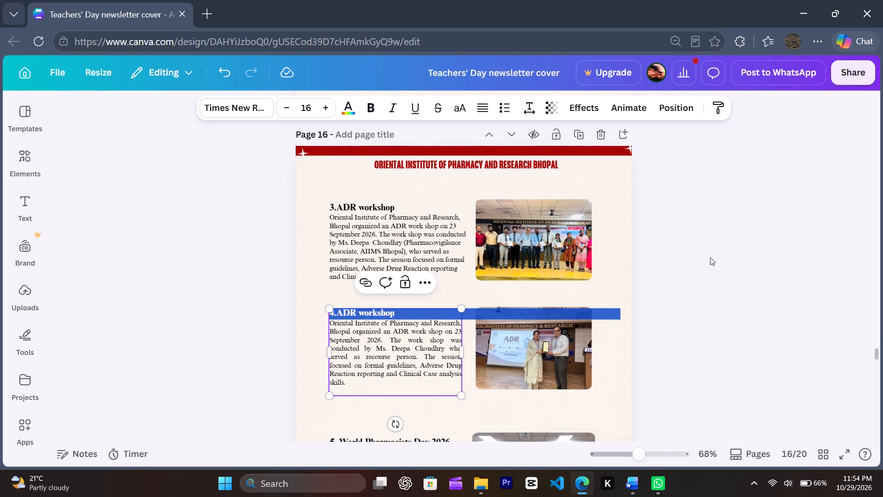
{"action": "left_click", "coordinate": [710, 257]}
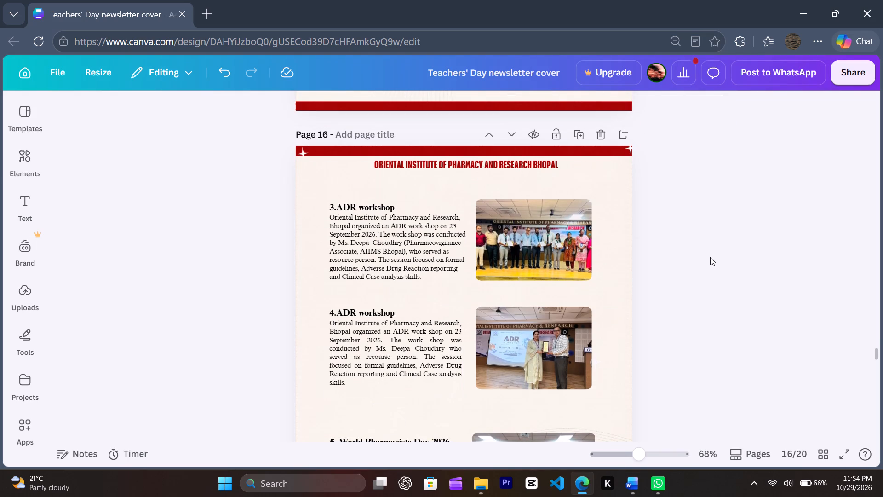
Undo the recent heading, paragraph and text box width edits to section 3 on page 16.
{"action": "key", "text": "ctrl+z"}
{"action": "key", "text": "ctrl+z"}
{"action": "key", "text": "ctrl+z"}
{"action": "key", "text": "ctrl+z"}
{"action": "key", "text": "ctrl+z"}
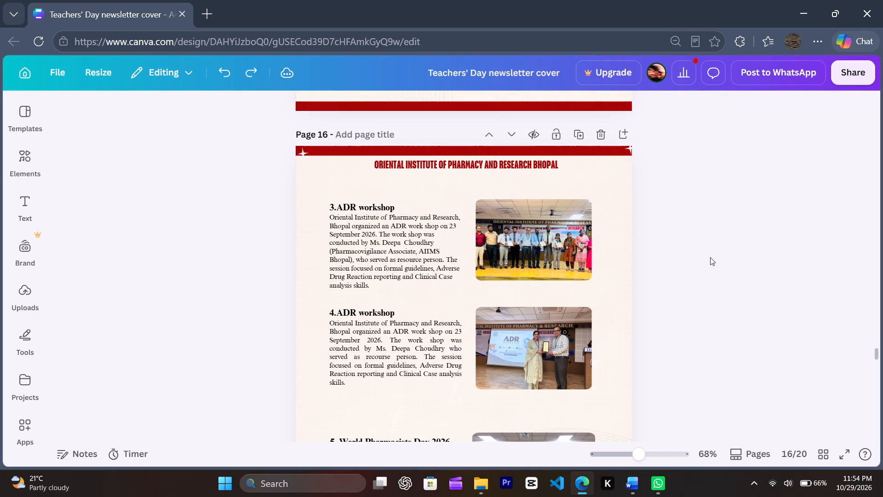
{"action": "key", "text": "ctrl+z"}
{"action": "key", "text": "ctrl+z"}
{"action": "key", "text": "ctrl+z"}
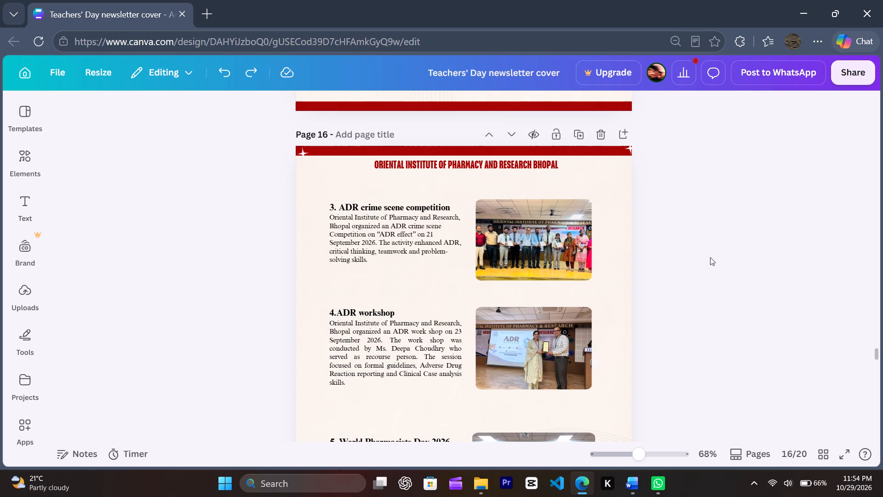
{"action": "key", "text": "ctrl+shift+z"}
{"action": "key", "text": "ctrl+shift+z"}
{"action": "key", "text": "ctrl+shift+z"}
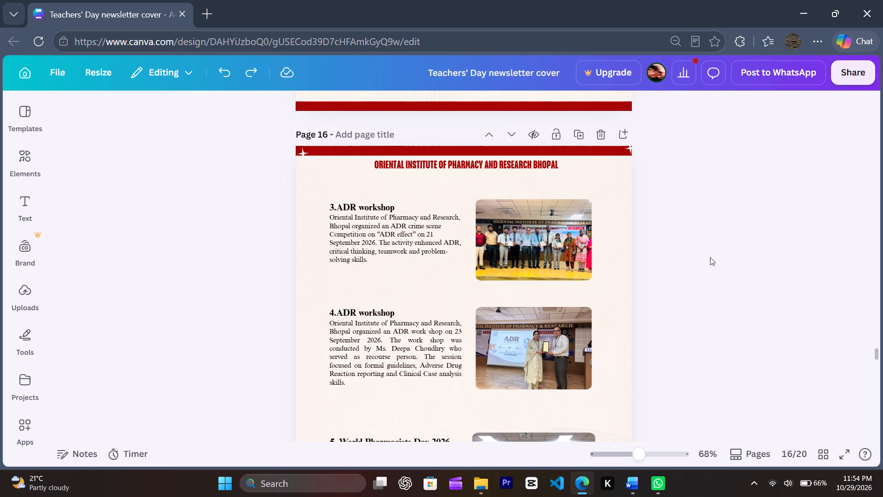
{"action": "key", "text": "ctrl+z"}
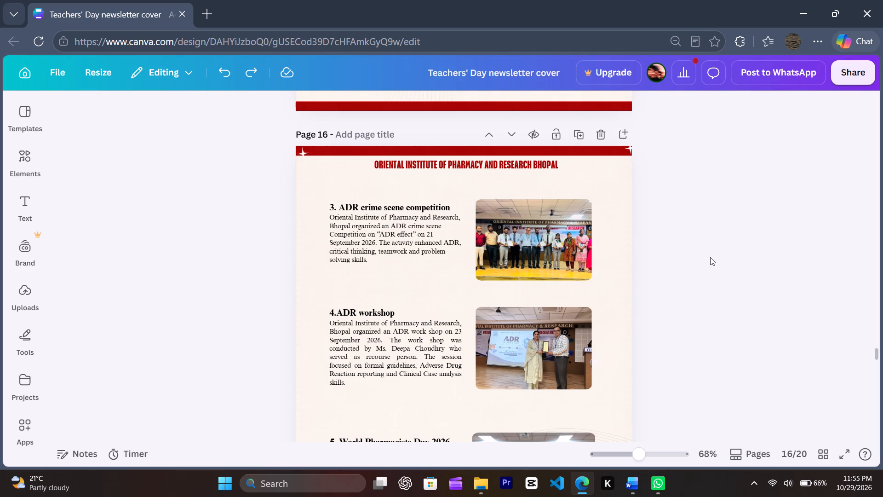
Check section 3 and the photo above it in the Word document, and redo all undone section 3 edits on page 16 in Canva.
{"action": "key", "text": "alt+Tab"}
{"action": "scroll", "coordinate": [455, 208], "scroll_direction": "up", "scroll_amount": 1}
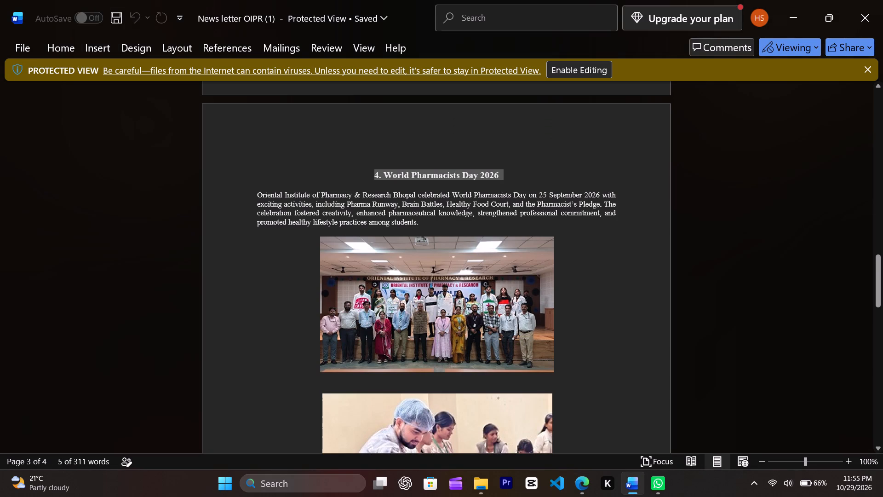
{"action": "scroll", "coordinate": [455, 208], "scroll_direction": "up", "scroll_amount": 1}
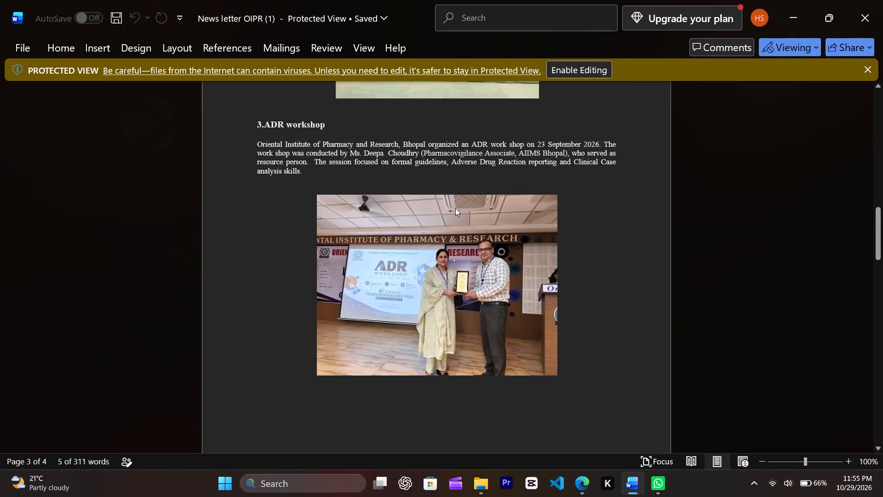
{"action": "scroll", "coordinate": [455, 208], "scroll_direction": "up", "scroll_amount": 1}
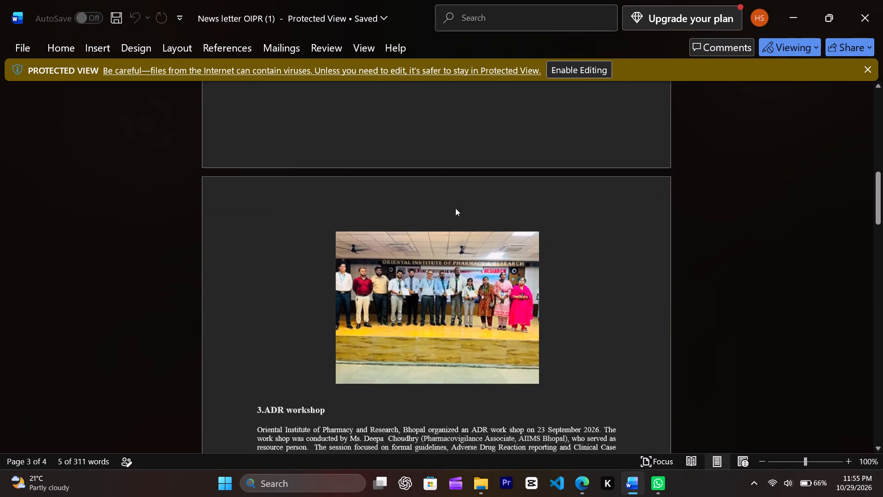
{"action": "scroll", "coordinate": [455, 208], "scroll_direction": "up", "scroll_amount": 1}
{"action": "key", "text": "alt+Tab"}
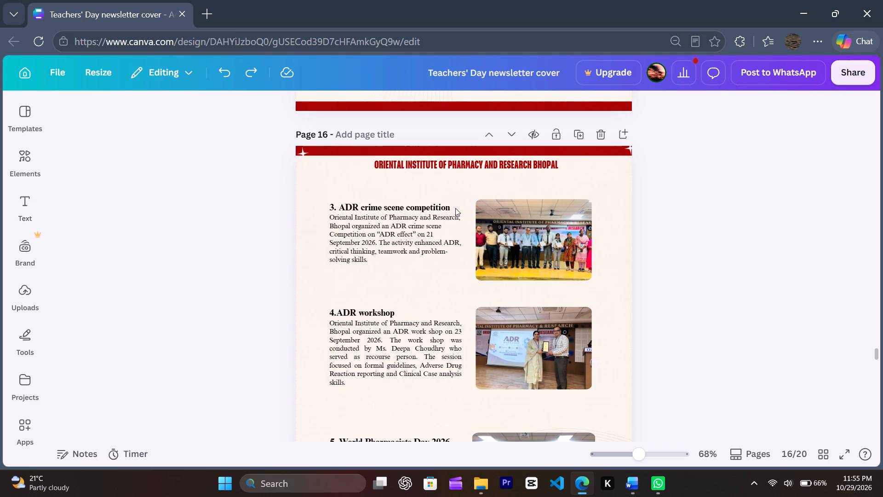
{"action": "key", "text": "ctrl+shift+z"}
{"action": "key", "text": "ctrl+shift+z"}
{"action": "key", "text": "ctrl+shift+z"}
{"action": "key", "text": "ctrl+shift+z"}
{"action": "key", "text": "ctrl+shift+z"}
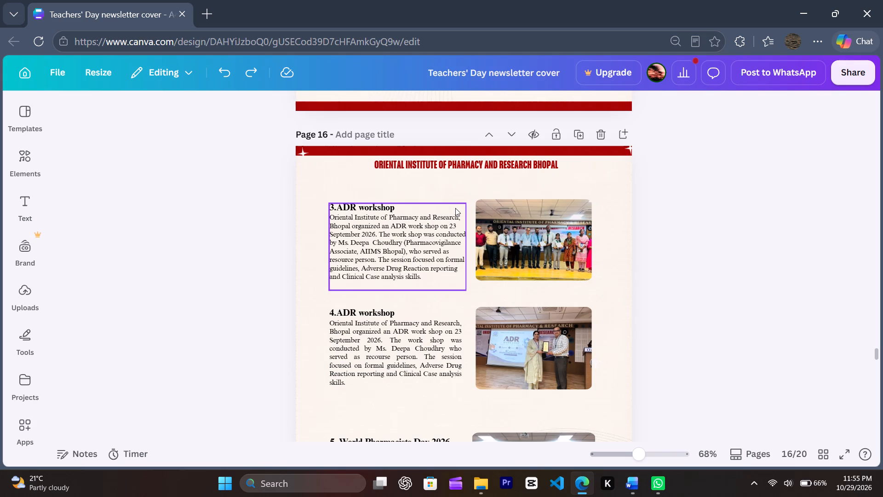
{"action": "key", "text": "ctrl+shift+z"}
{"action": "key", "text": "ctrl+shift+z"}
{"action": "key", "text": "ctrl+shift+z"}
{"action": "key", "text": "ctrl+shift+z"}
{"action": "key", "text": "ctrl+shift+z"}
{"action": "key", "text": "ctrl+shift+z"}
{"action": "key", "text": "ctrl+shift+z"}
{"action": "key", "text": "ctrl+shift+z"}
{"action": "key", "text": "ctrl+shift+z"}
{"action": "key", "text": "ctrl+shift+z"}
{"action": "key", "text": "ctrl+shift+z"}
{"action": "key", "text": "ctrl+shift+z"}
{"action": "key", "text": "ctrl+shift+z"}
Compare the ADR workshop and World Pharmacists Day sections on page 16 with the Word document.
{"action": "scroll", "coordinate": [455, 208], "scroll_direction": "down", "scroll_amount": 1}
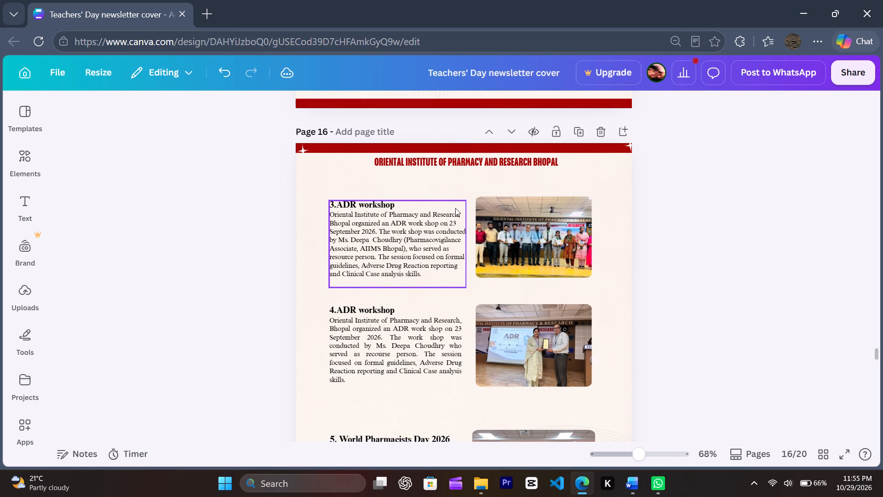
{"action": "scroll", "coordinate": [455, 208], "scroll_direction": "down", "scroll_amount": 1}
{"action": "key", "text": "alt+Tab"}
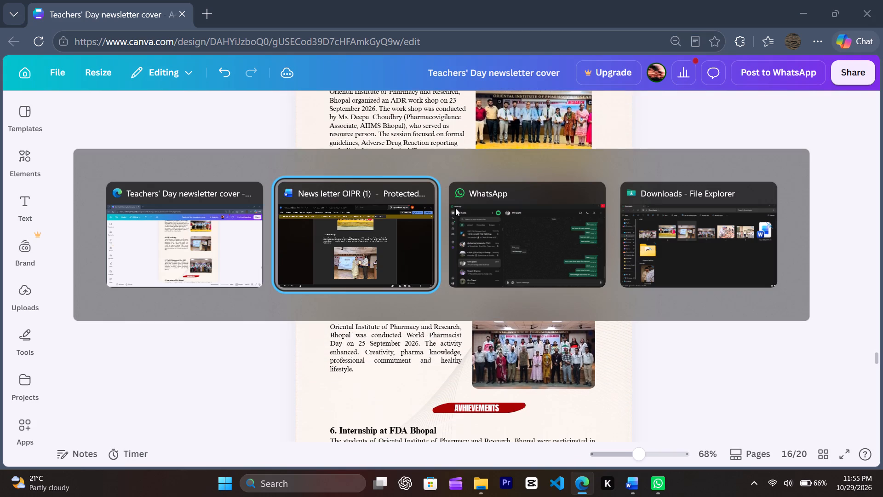
{"action": "key", "text": "alt+Tab"}
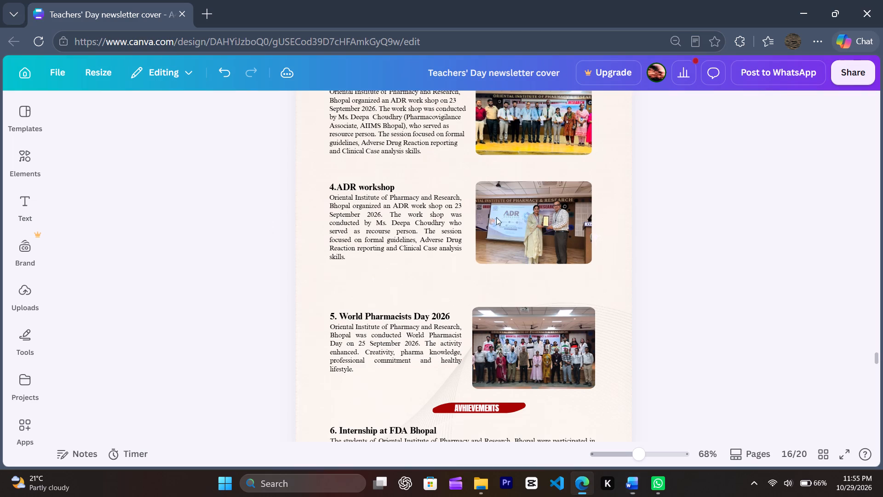
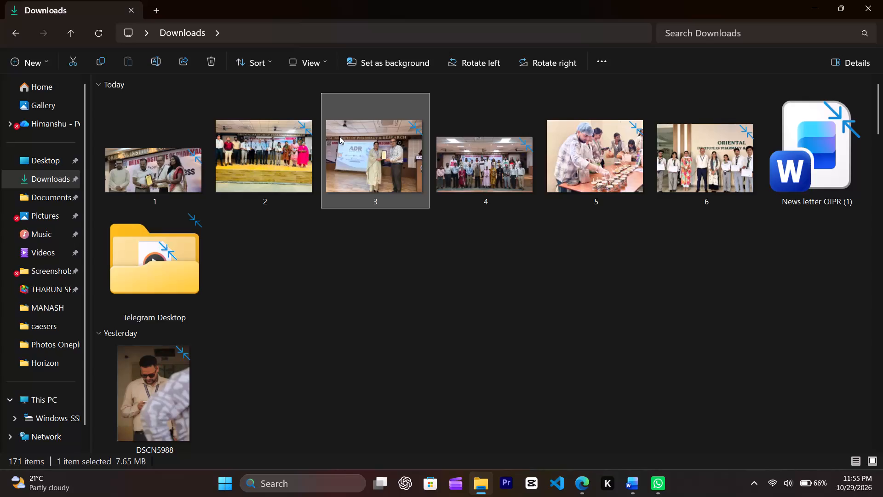
Copy photo 3 from the Downloads folder into the Canva design and place it in section 3's photo frame on page 16.
{"action": "key", "text": "ctrl+c"}
{"action": "key", "text": "alt+Tab"}
{"action": "key", "text": "ctrl+v"}
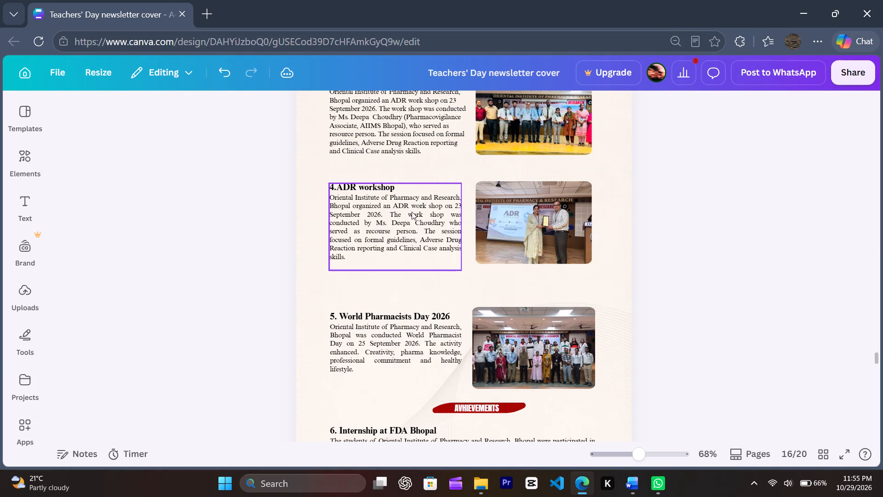
{"action": "scroll", "coordinate": [439, 258], "scroll_direction": "up", "scroll_amount": 1}
{"action": "left_click", "coordinate": [439, 258]}
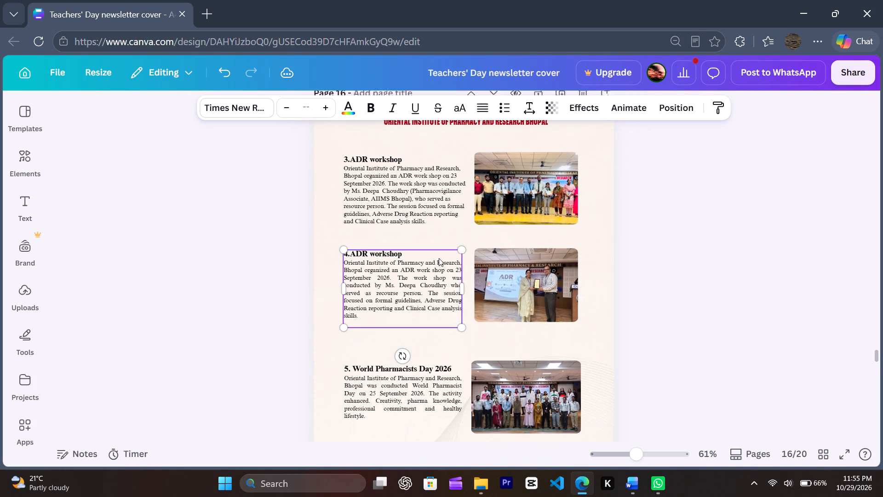
{"action": "left_click", "coordinate": [473, 238]}
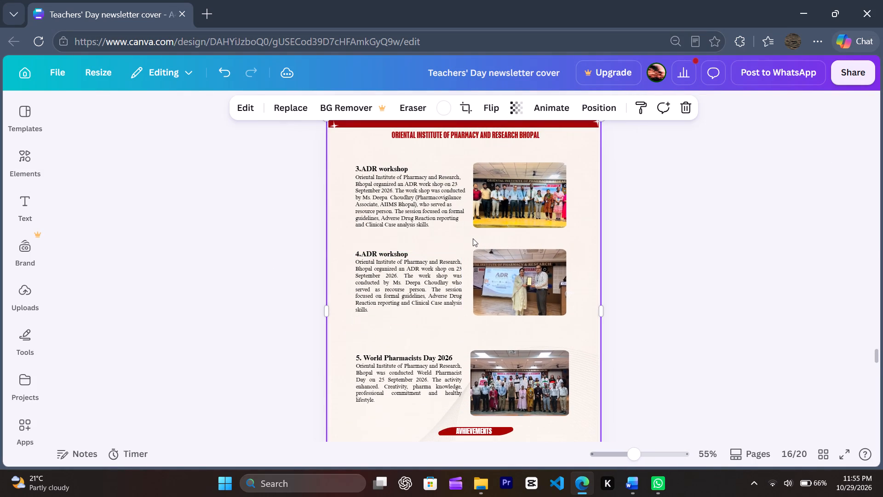
{"action": "key", "text": "ctrl+v"}
{"action": "scroll", "coordinate": [465, 239], "scroll_direction": "up", "scroll_amount": 5}
{"action": "scroll", "coordinate": [465, 239], "scroll_direction": "down", "scroll_amount": 1}
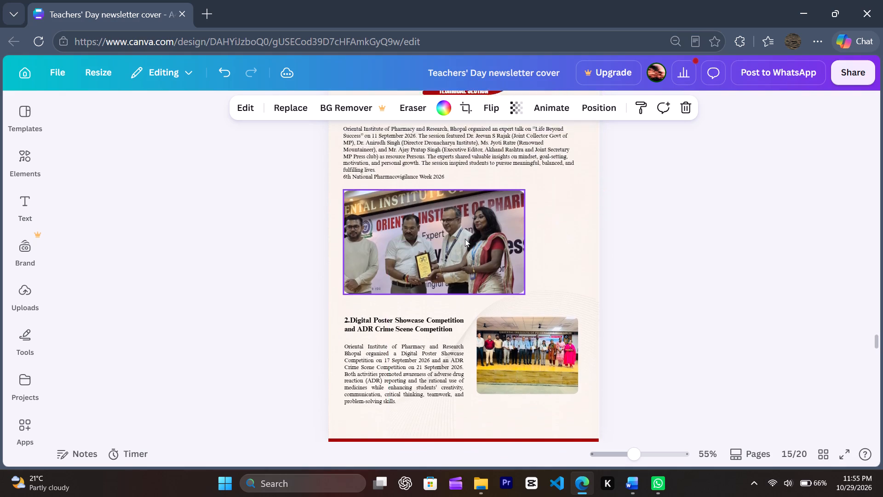
{"action": "scroll", "coordinate": [465, 239], "scroll_direction": "down", "scroll_amount": 1}
{"action": "scroll", "coordinate": [465, 239], "scroll_direction": "up", "scroll_amount": 2}
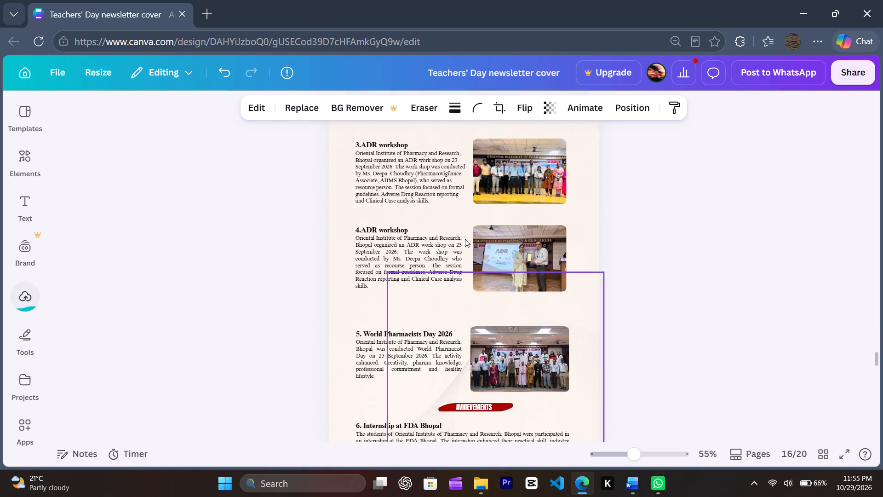
{"action": "scroll", "coordinate": [465, 239], "scroll_direction": "up", "scroll_amount": 4}
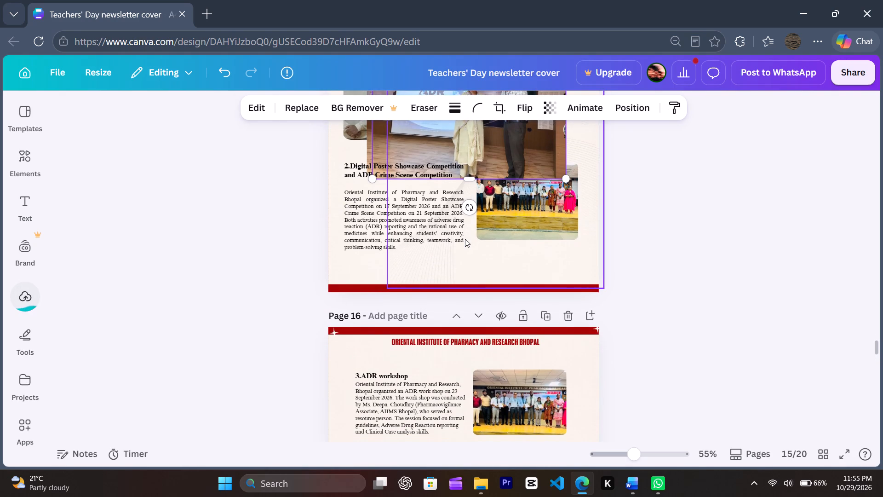
{"action": "left_click_drag", "start_coordinate": [536, 144], "coordinate": [537, 418]}
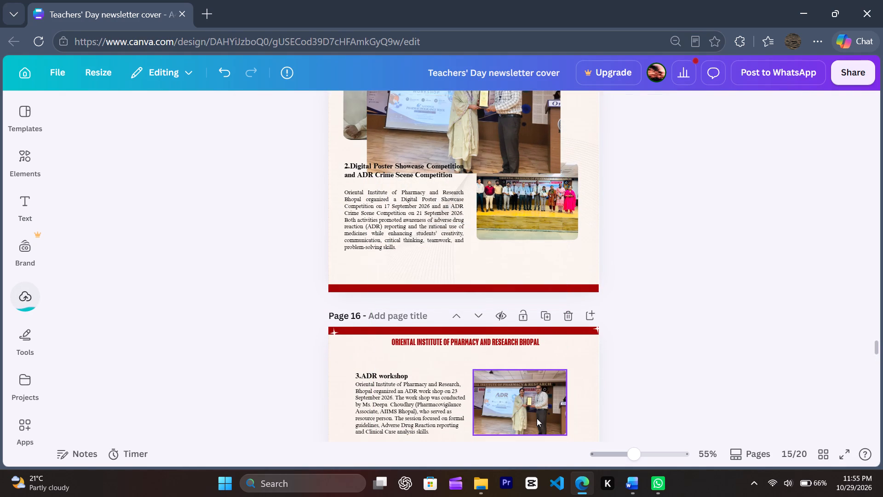
Delete the extra ADR workshop photo covering the content on page 15.
{"action": "scroll", "coordinate": [537, 418], "scroll_direction": "up", "scroll_amount": 3}
{"action": "left_click", "coordinate": [516, 218]}
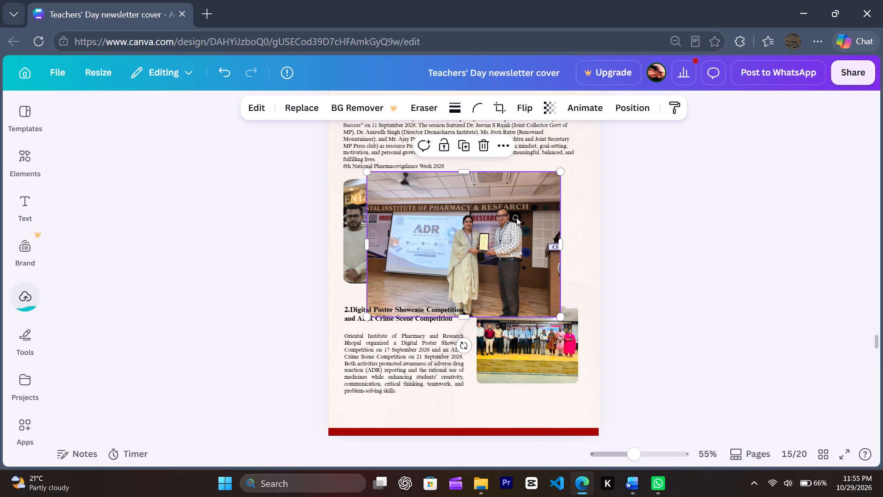
{"action": "key", "text": "Delete"}
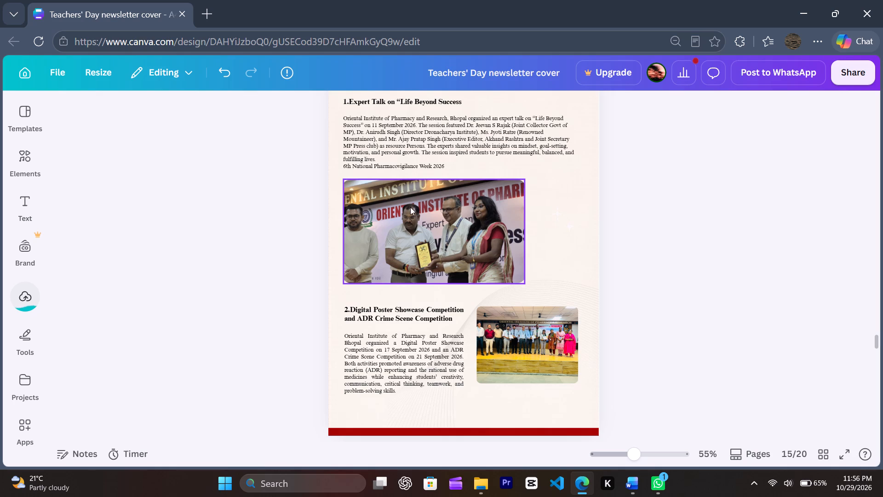
Copy the heading "4. World Pharmacists Day 2026" from the Word document and replace the "4.ADR workshop" heading on page 16 with it in Canva.
{"action": "scroll", "coordinate": [410, 207], "scroll_direction": "down", "scroll_amount": 5}
{"action": "key", "text": "alt+Tab"}
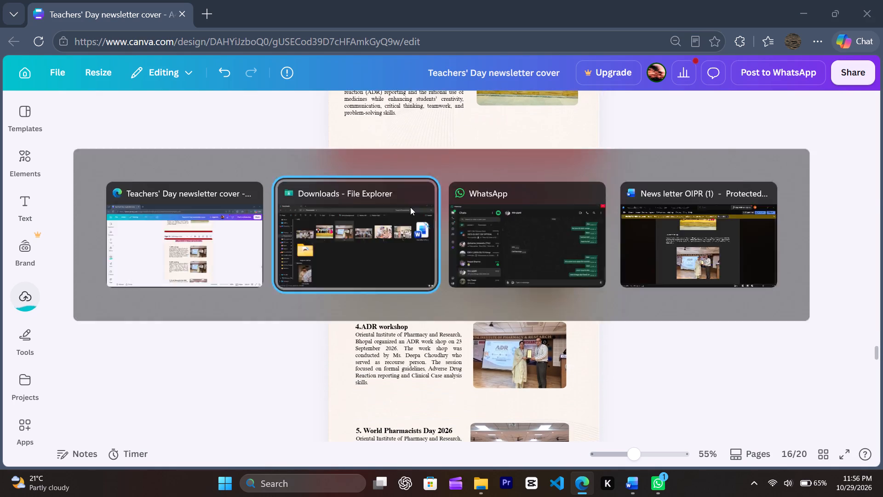
{"action": "key", "text": "alt+Tab"}
{"action": "key", "text": "alt+Tab"}
{"action": "key", "text": "alt+Tab"}
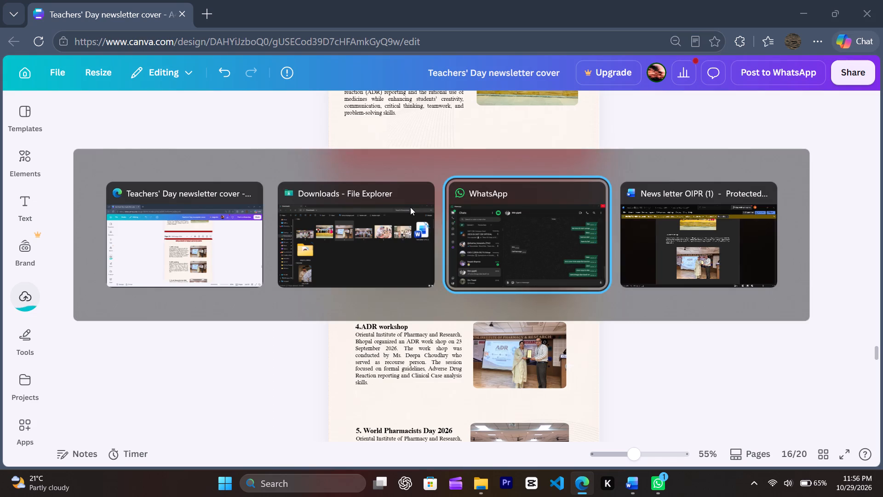
{"action": "key", "text": "alt+Tab"}
{"action": "scroll", "coordinate": [431, 238], "scroll_direction": "down", "scroll_amount": 1}
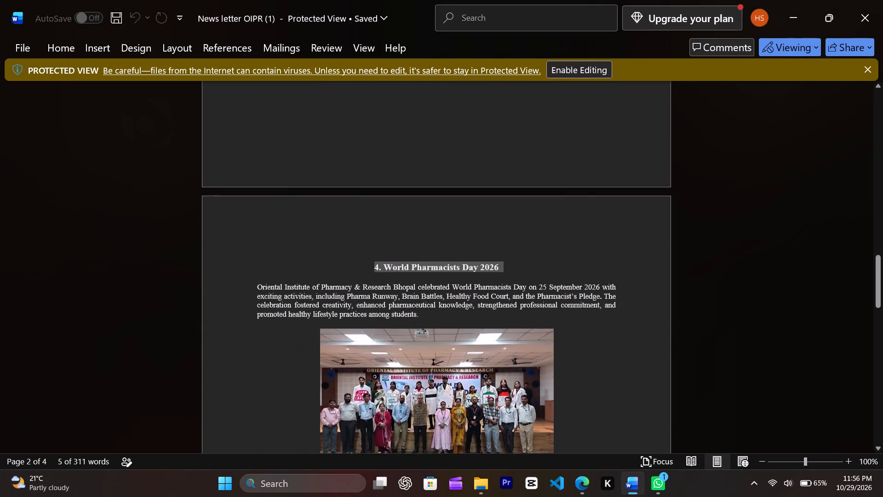
{"action": "scroll", "coordinate": [431, 238], "scroll_direction": "down", "scroll_amount": 1}
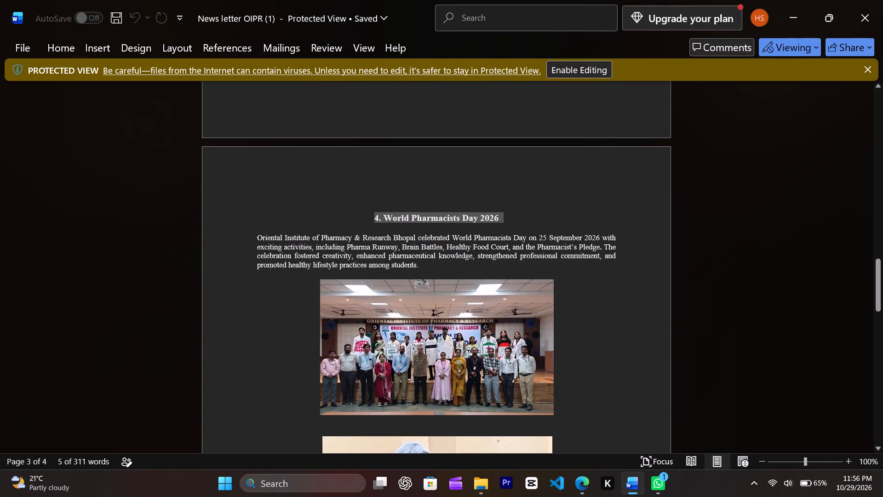
{"action": "scroll", "coordinate": [434, 225], "scroll_direction": "down", "scroll_amount": 1}
{"action": "key", "text": "ctrl+c"}
{"action": "key", "text": "alt+Tab"}
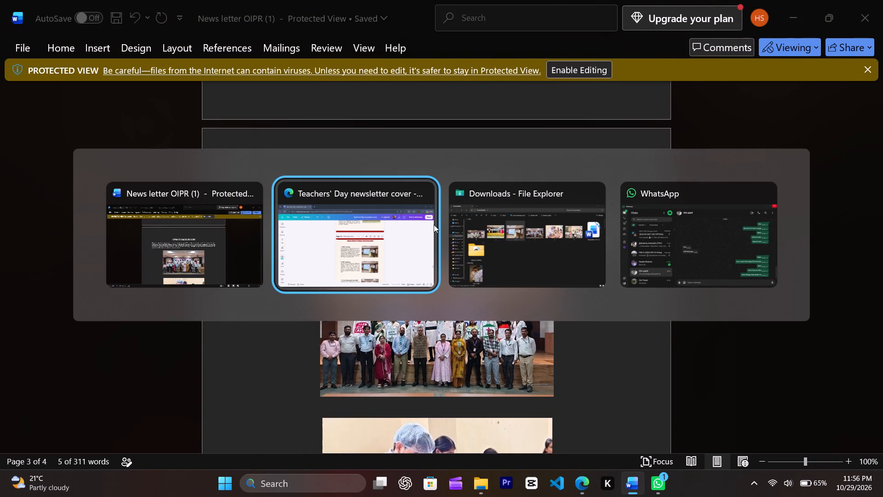
{"action": "key", "text": "alt+Tab"}
{"action": "key", "text": "alt+Tab"}
{"action": "key", "text": "alt+Tab"}
{"action": "key", "text": "alt+Tab"}
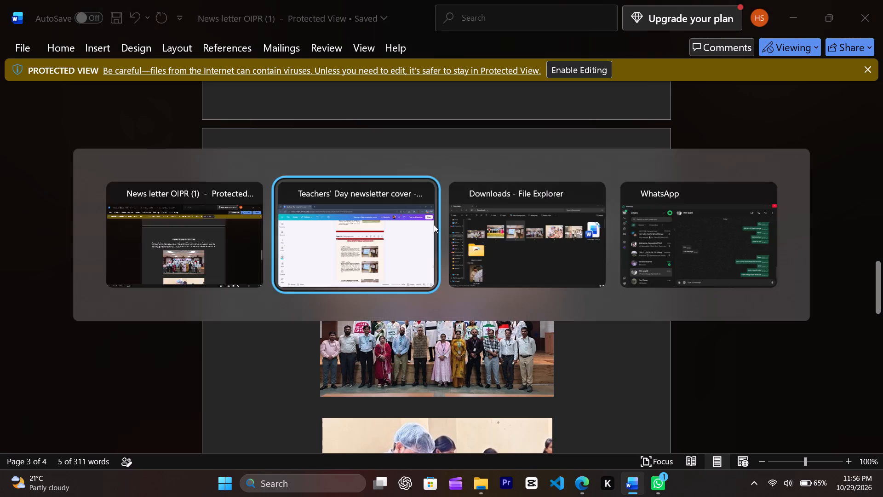
{"action": "scroll", "coordinate": [414, 249], "scroll_direction": "down", "scroll_amount": 1}
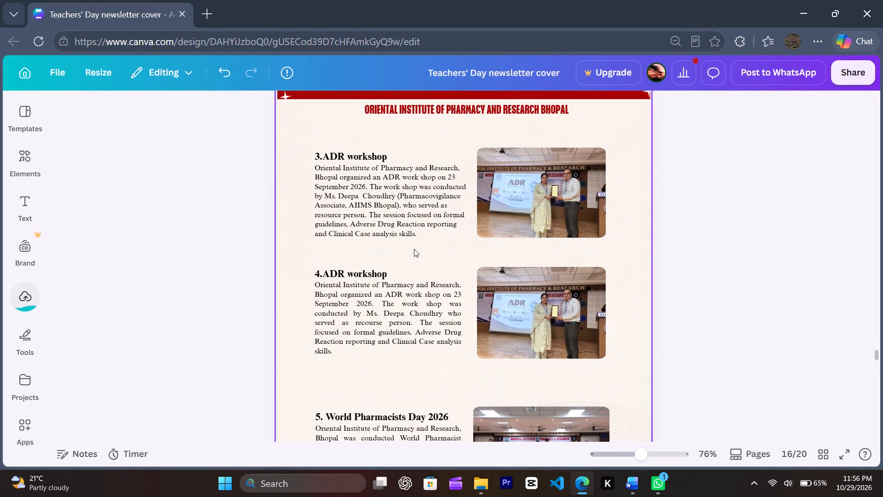
{"action": "triple_click", "coordinate": [351, 268]}
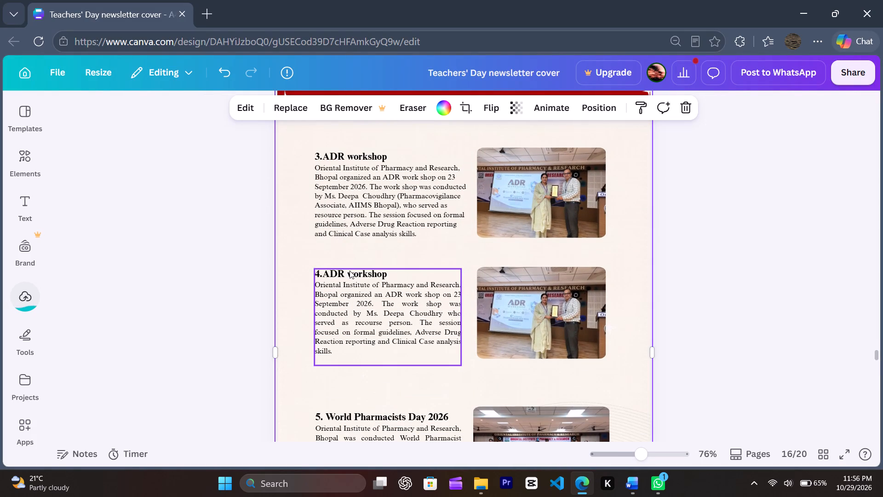
{"action": "triple_click", "coordinate": [350, 271]}
{"action": "key", "text": "ctrl+v"}
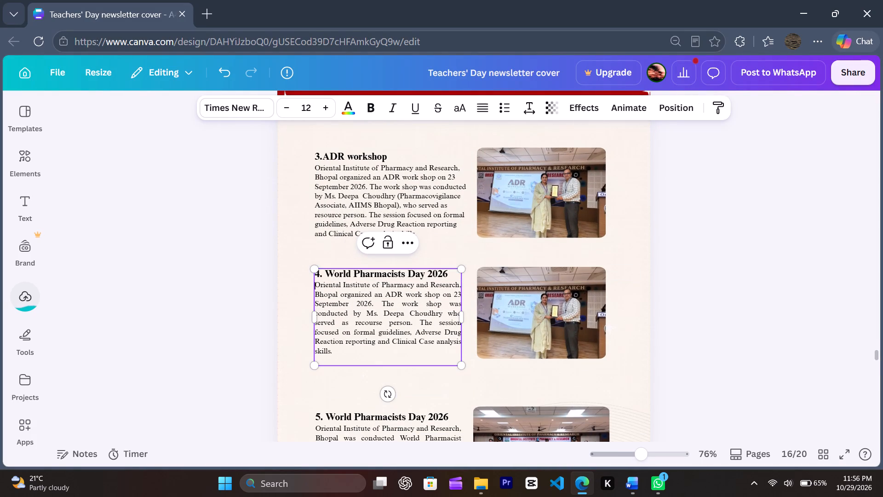
Replace section 4's paragraph on page 16 with the Word document's World Pharmacists Day paragraph, and widen the text box slightly.
{"action": "triple_click", "coordinate": [360, 296]}
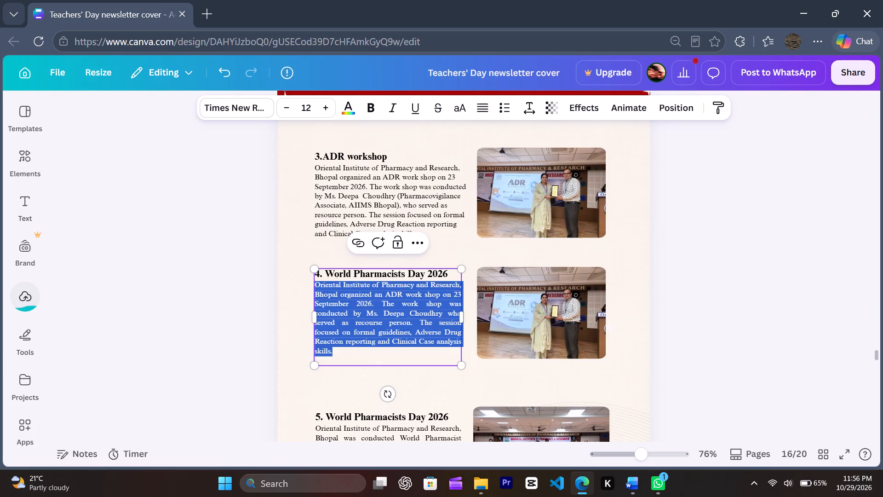
{"action": "key", "text": "alt+Tab"}
{"action": "triple_click", "coordinate": [343, 225]}
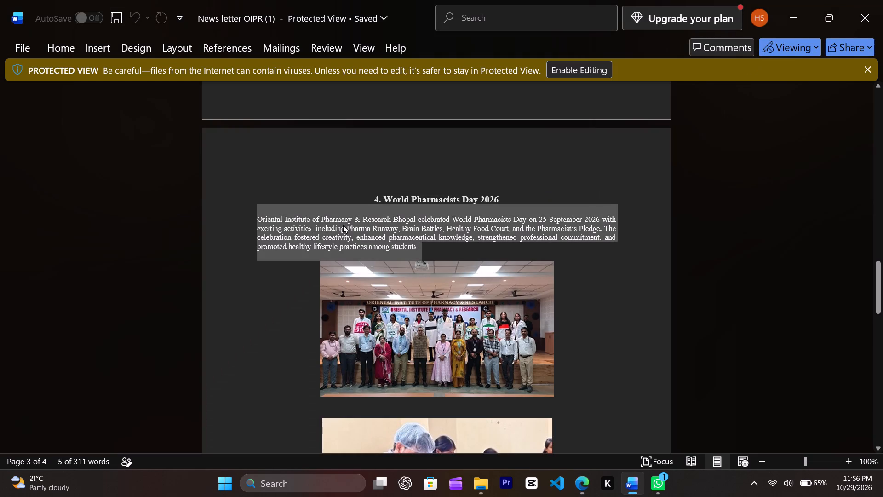
{"action": "key", "text": "ctrl+c"}
{"action": "key", "text": "alt+Tab"}
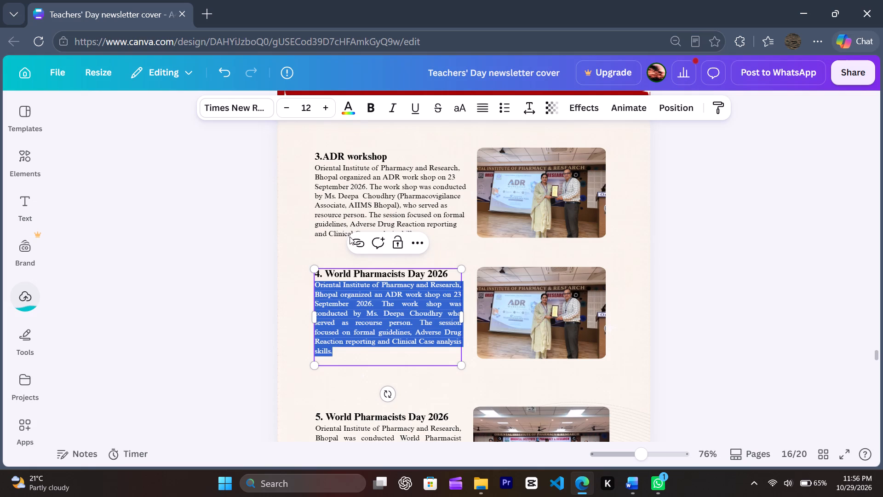
{"action": "key", "text": "ctrl+v"}
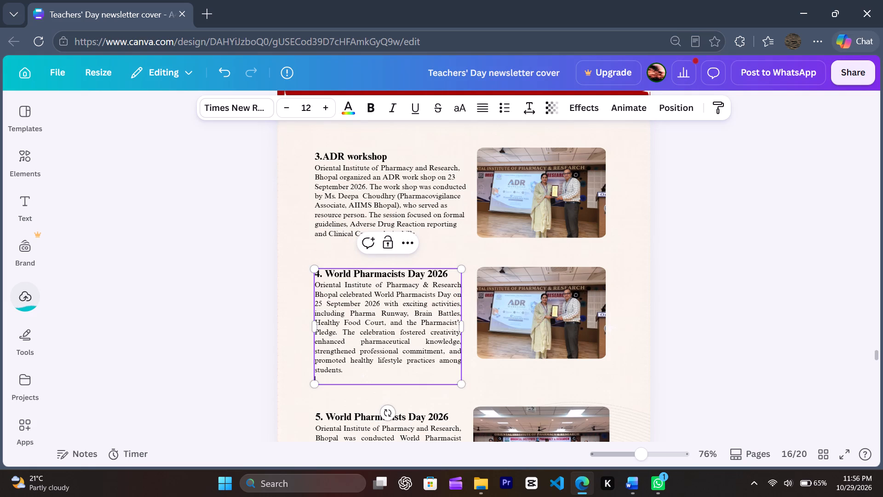
{"action": "left_click_drag", "start_coordinate": [464, 328], "coordinate": [470, 329]}
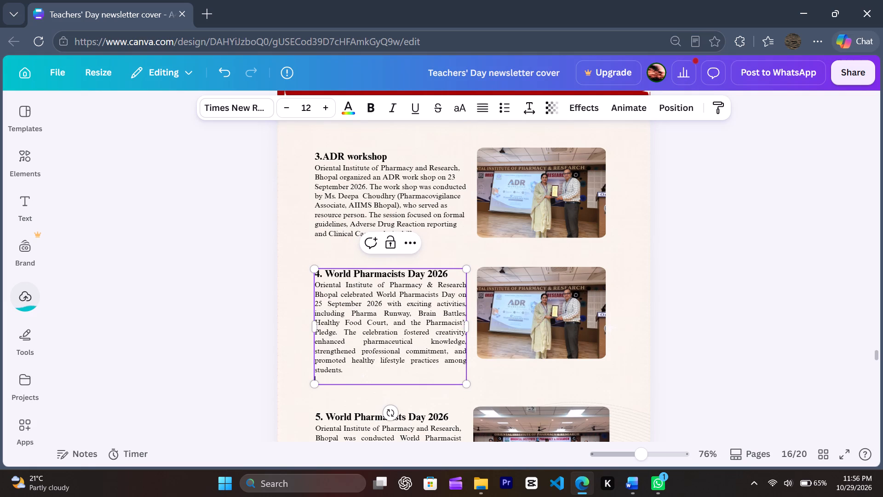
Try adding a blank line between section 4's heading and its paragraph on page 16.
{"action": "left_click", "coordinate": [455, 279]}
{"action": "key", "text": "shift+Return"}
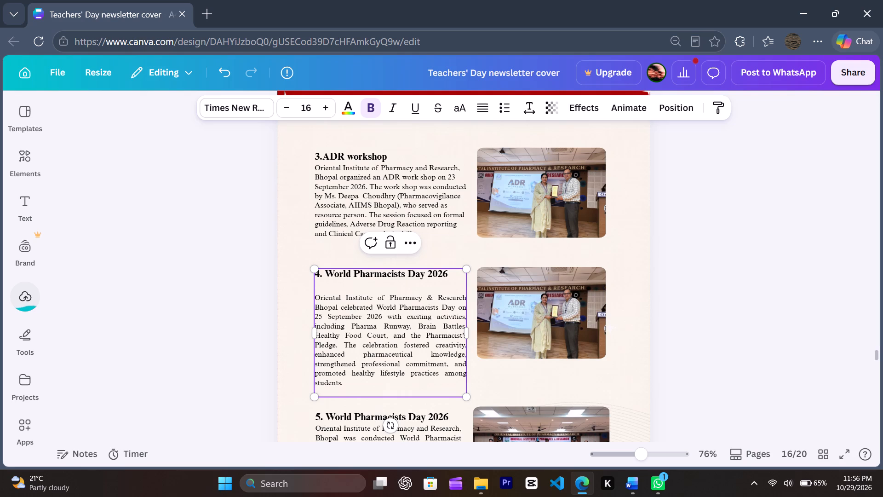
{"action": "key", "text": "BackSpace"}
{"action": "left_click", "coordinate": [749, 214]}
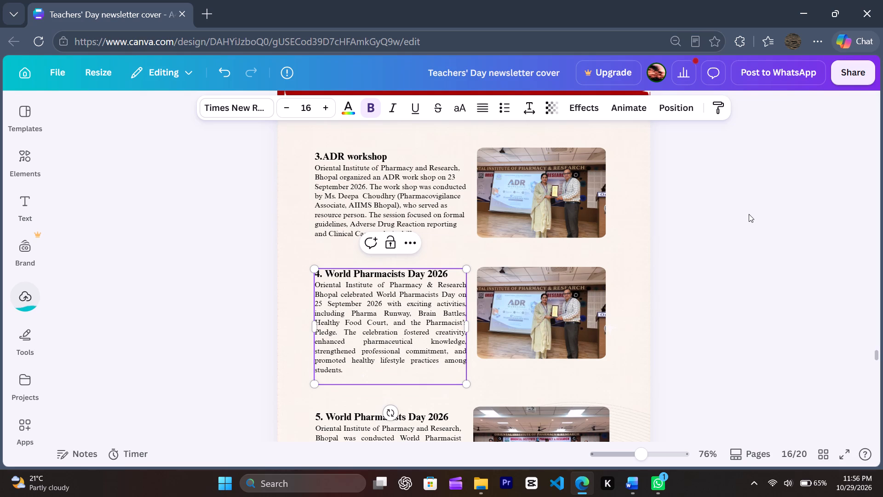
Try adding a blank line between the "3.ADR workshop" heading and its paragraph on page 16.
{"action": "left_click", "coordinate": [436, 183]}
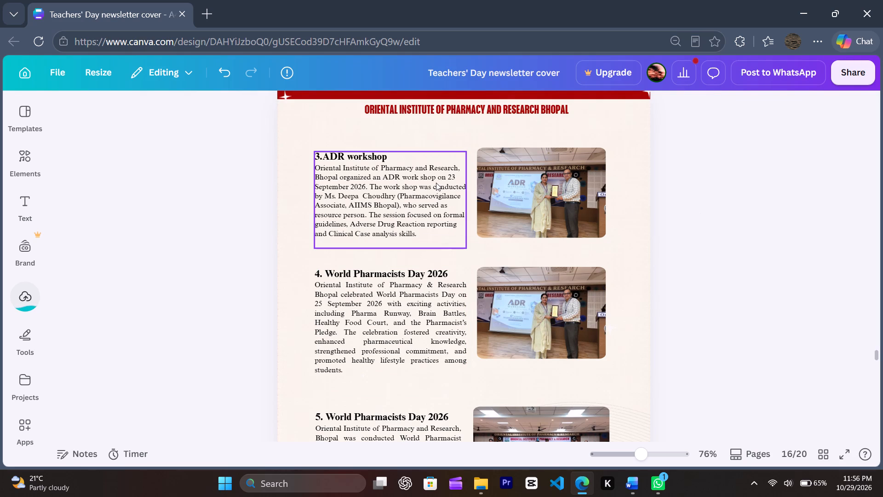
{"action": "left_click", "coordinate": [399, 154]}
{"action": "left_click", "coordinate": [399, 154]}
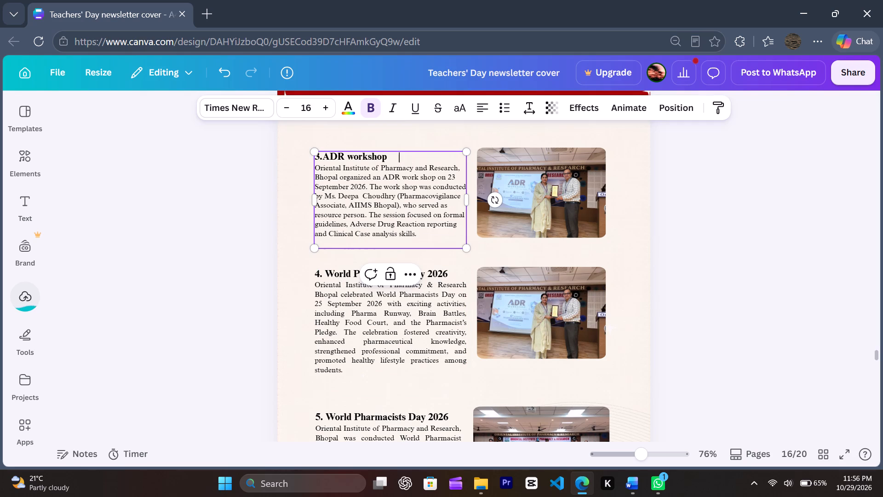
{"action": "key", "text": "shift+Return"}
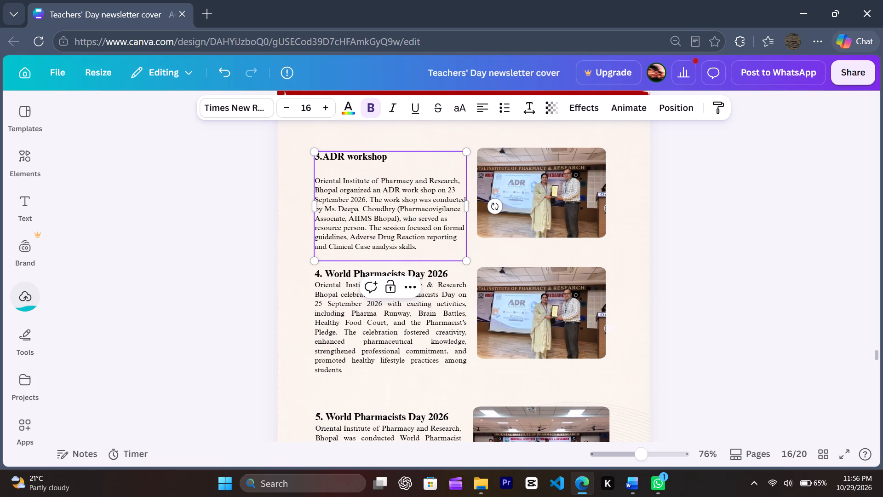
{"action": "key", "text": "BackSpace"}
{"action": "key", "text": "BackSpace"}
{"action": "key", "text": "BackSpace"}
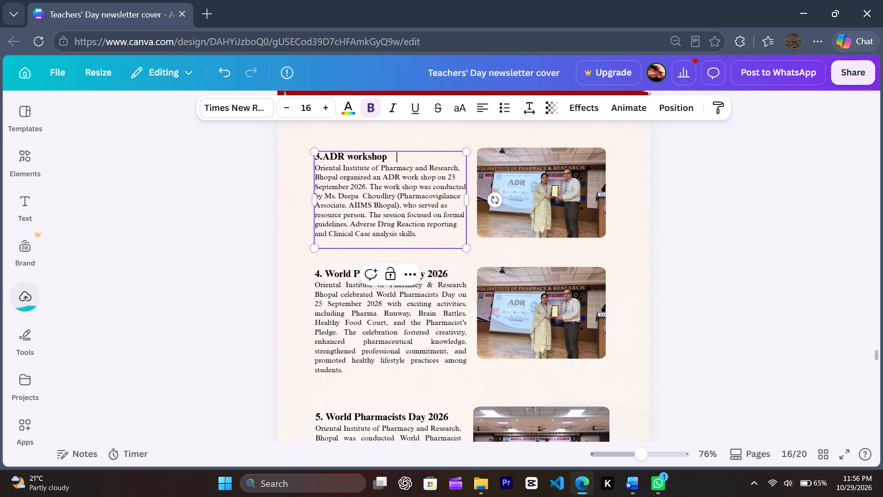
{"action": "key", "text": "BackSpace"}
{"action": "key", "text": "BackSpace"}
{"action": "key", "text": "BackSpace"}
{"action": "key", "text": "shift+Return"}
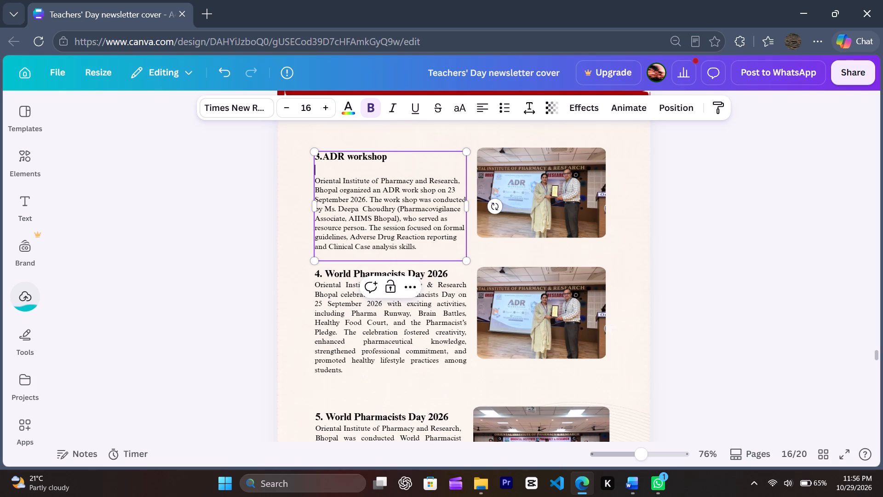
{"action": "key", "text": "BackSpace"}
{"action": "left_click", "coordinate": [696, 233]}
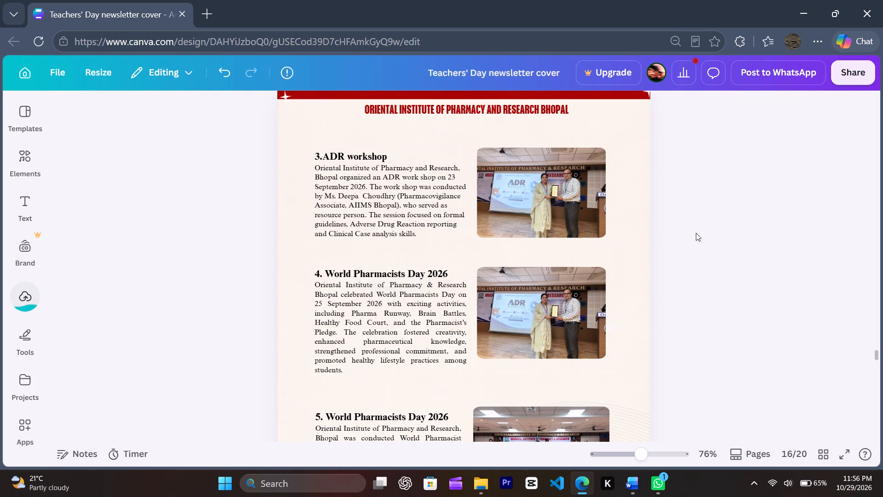
Add a blank line between the "3.ADR workshop" heading and its paragraph on page 16.
{"action": "scroll", "coordinate": [696, 233], "scroll_direction": "up", "scroll_amount": 4}
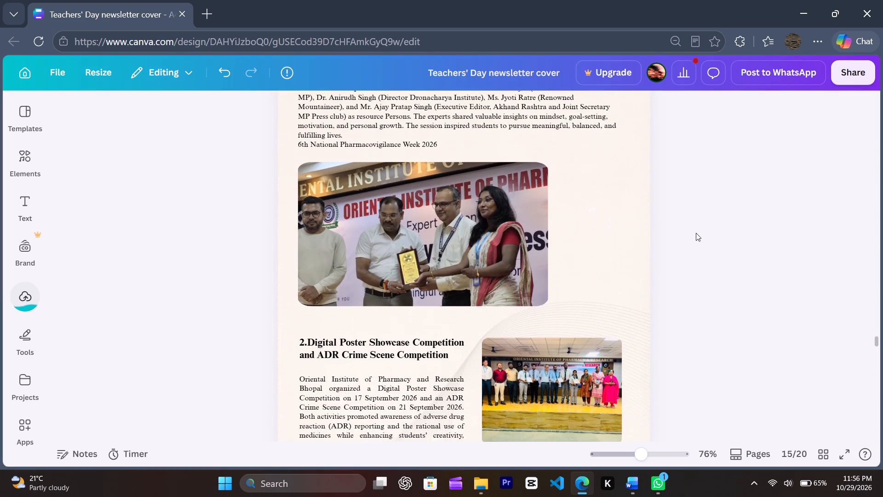
{"action": "scroll", "coordinate": [696, 233], "scroll_direction": "up", "scroll_amount": 1}
{"action": "scroll", "coordinate": [696, 233], "scroll_direction": "down", "scroll_amount": 4}
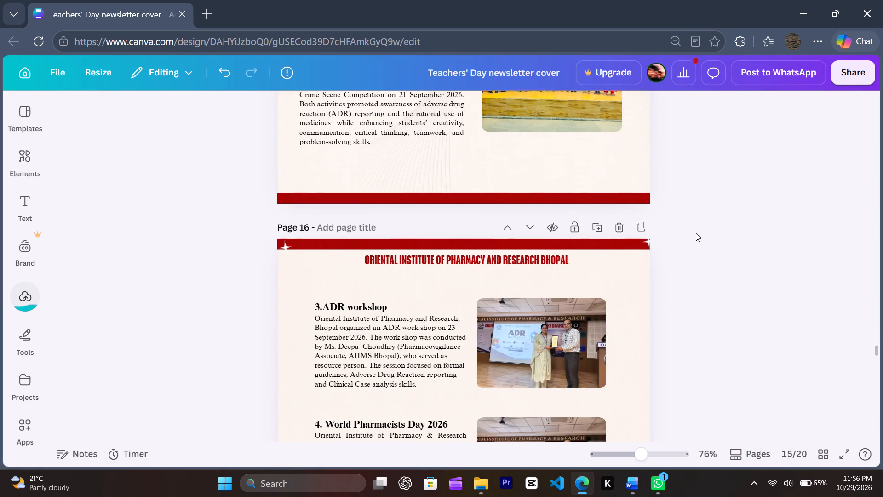
{"action": "scroll", "coordinate": [696, 233], "scroll_direction": "down", "scroll_amount": 1}
{"action": "left_click", "coordinate": [401, 309]}
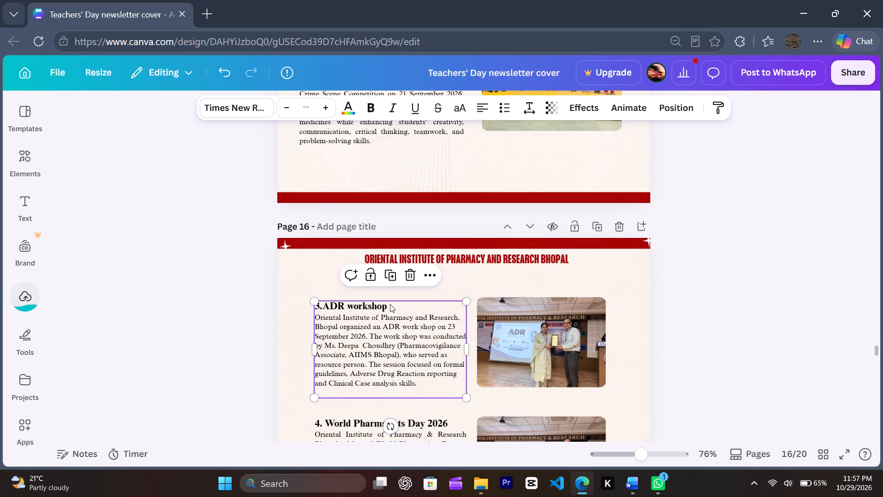
{"action": "left_click", "coordinate": [390, 304]}
{"action": "key", "text": "shift+Return"}
Add a blank line between the "4. World Pharmacists Day 2026" heading and its paragraph on page 16.
{"action": "scroll", "coordinate": [390, 304], "scroll_direction": "down", "scroll_amount": 2}
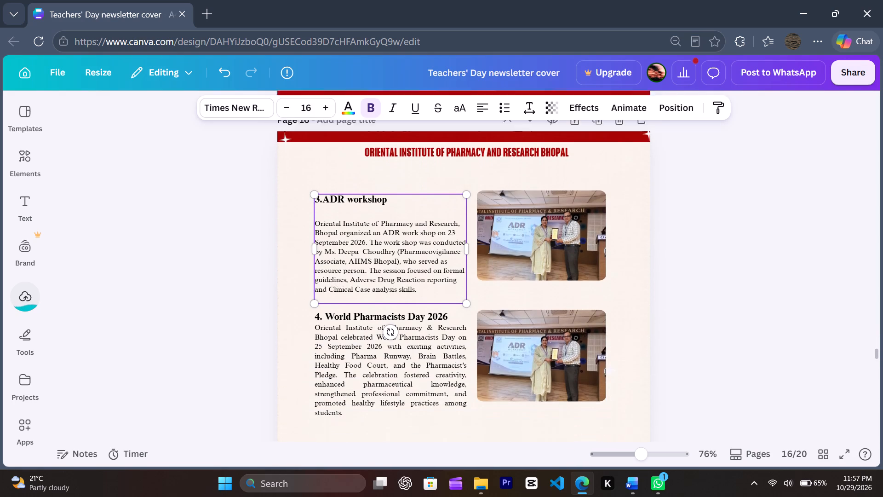
{"action": "scroll", "coordinate": [390, 304], "scroll_direction": "down", "scroll_amount": 1}
{"action": "left_click", "coordinate": [447, 310]}
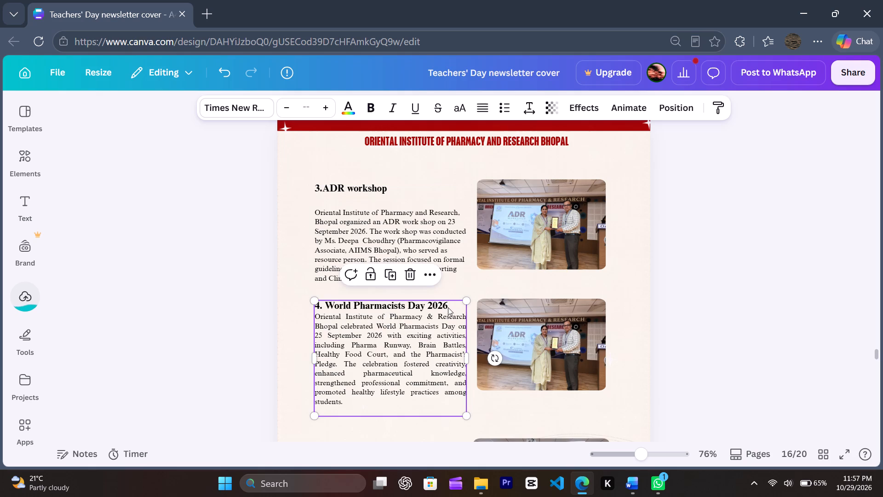
{"action": "left_click", "coordinate": [448, 305]}
{"action": "key", "text": "shift+Return"}
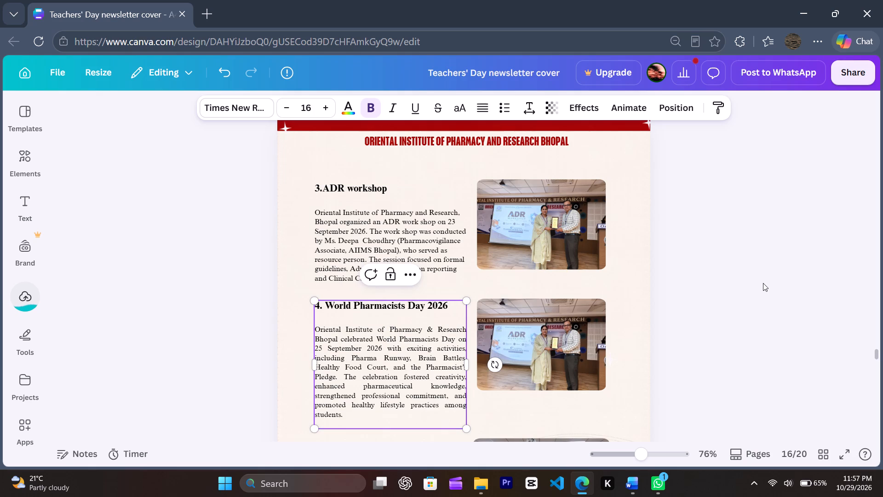
{"action": "left_click", "coordinate": [763, 283]}
Move the section 3 and section 4 photos on page 16 slightly down so they sit beside their paragraphs.
{"action": "left_click_drag", "start_coordinate": [577, 236], "coordinate": [577, 241]}
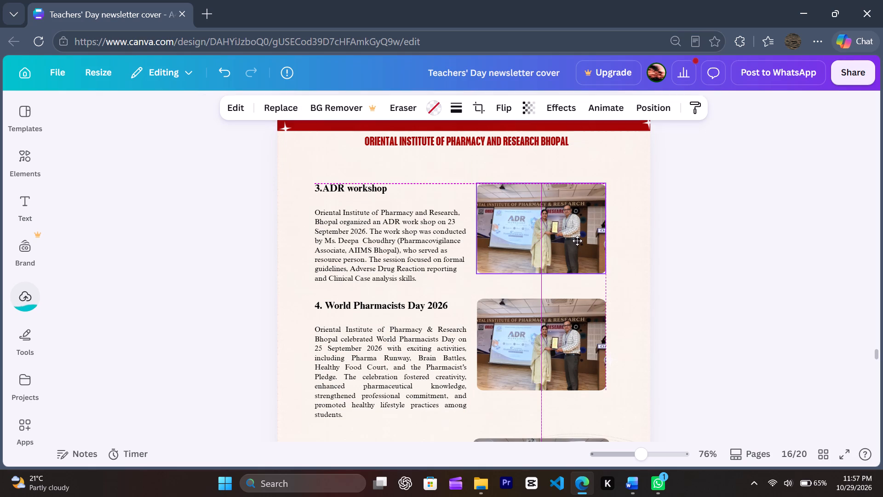
{"action": "left_click_drag", "start_coordinate": [577, 241], "coordinate": [576, 245]}
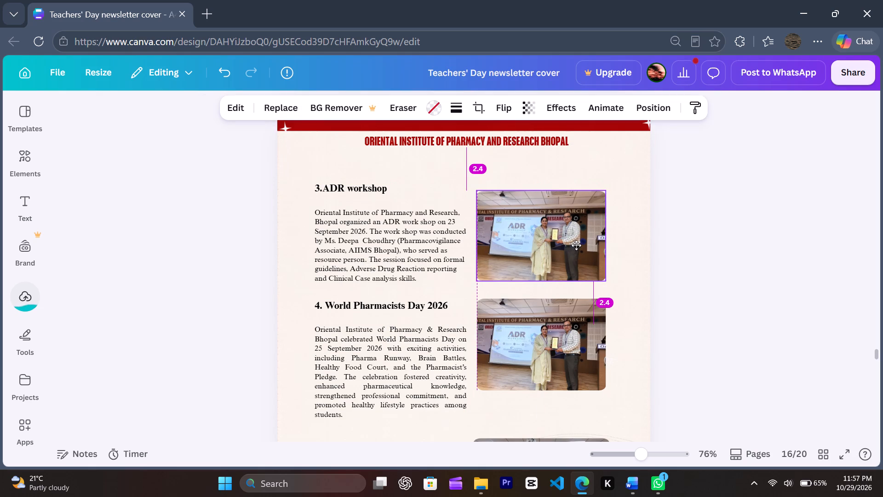
{"action": "left_click_drag", "start_coordinate": [576, 245], "coordinate": [576, 244]}
{"action": "left_click_drag", "start_coordinate": [576, 244], "coordinate": [577, 245]}
{"action": "left_click_drag", "start_coordinate": [547, 356], "coordinate": [546, 366]}
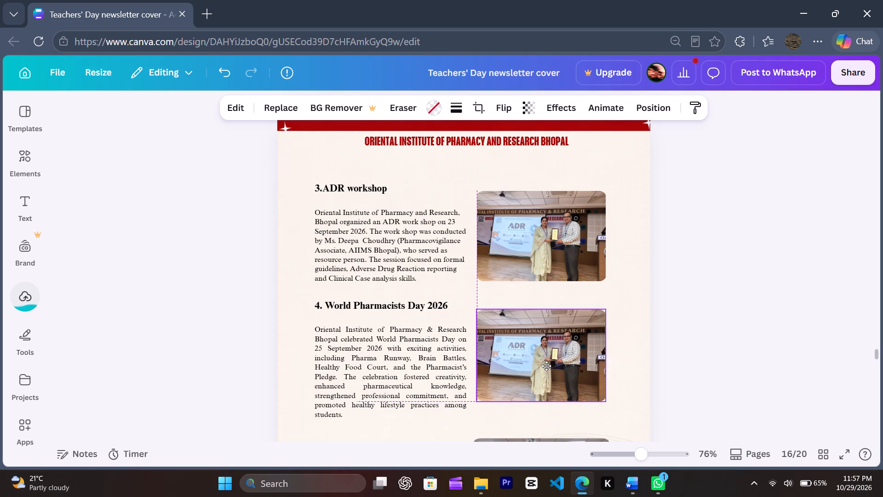
{"action": "left_click_drag", "start_coordinate": [546, 366], "coordinate": [547, 369]}
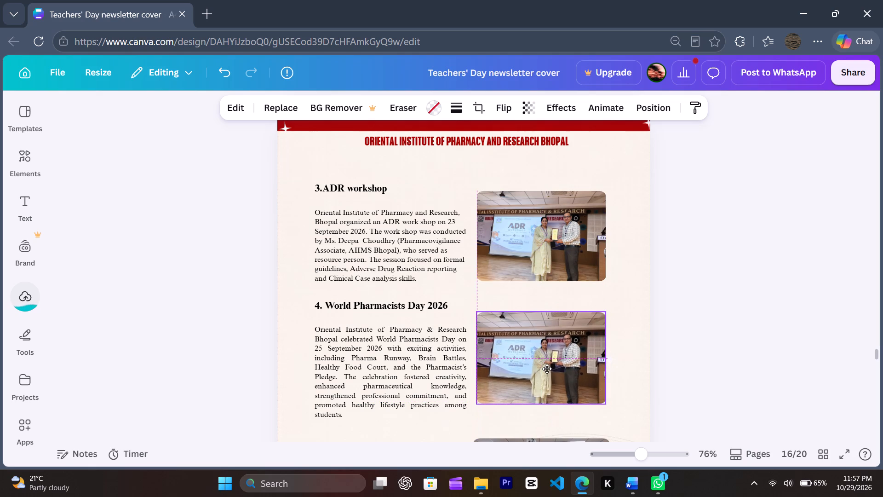
{"action": "left_click_drag", "start_coordinate": [547, 369], "coordinate": [547, 369]}
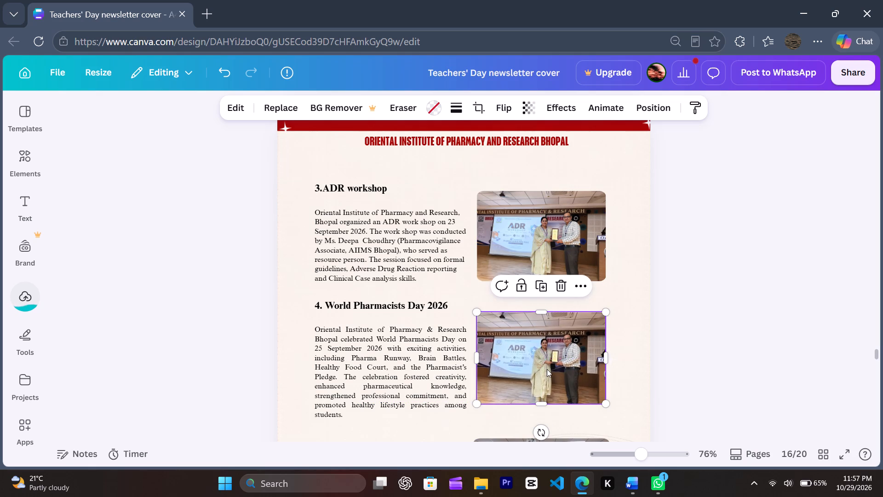
Copy image 4, the World Pharmacists Day group photo, from the Downloads folder in File Explorer.
{"action": "key", "text": "alt+Tab"}
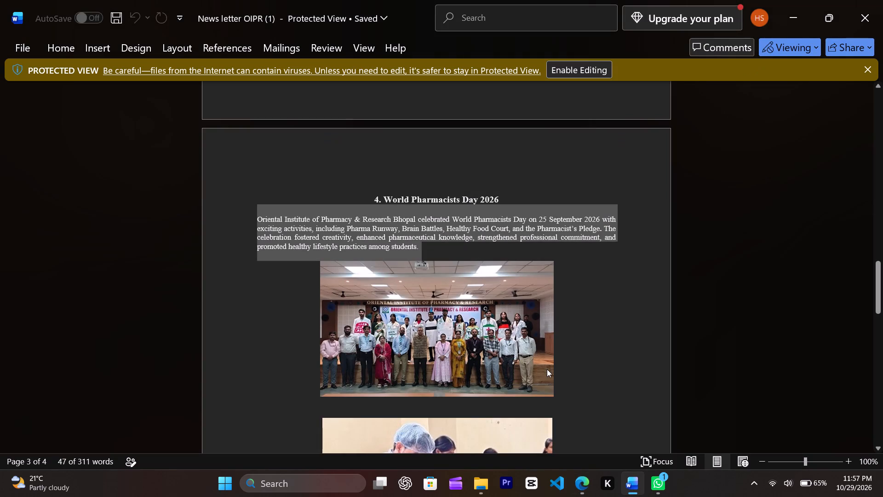
{"action": "key", "text": "alt+Tab"}
{"action": "key", "text": "alt+Tab"}
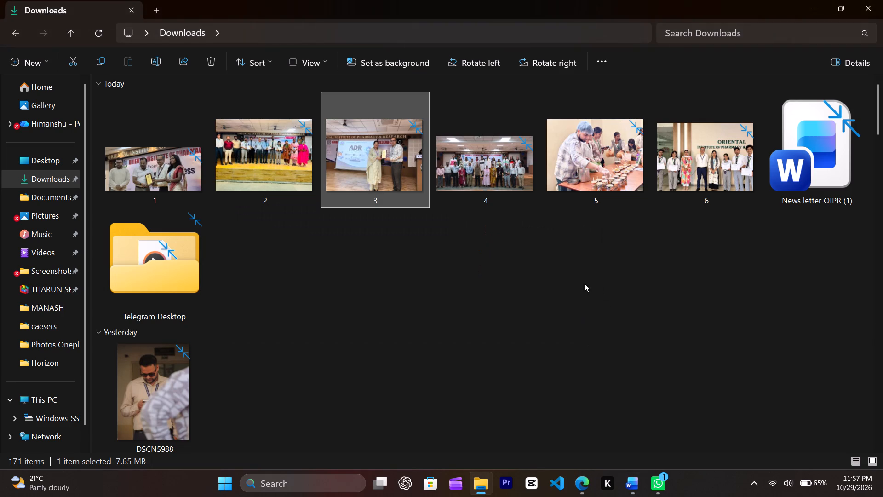
{"action": "left_click", "coordinate": [516, 196]}
{"action": "key", "text": "ctrl+c"}
Paste the copied group photo onto page 16 of the newsletter in Canva.
{"action": "key", "text": "alt+Tab"}
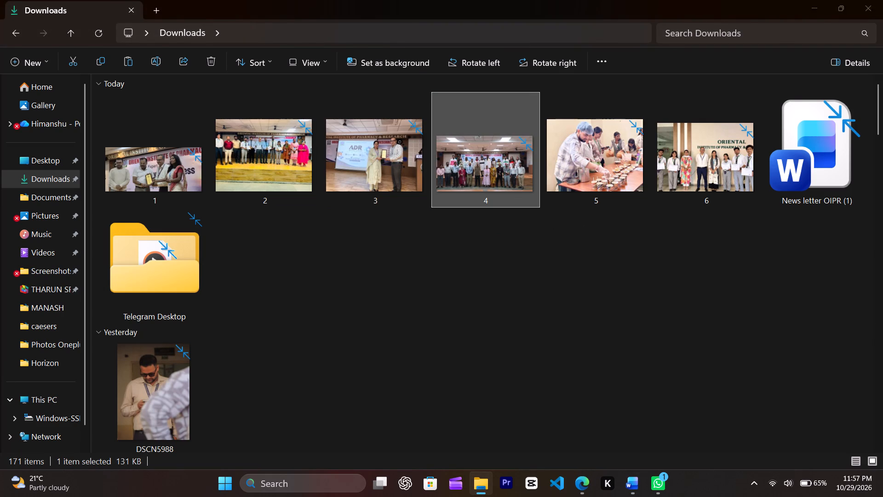
{"action": "key", "text": "alt+Tab"}
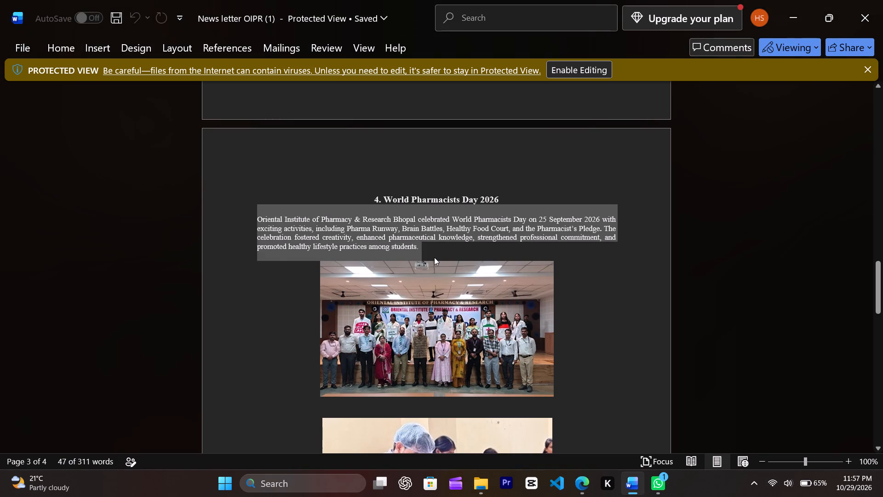
{"action": "key", "text": "alt+Tab"}
{"action": "scroll", "coordinate": [403, 265], "scroll_direction": "down", "scroll_amount": 2}
{"action": "key", "text": "ctrl+v"}
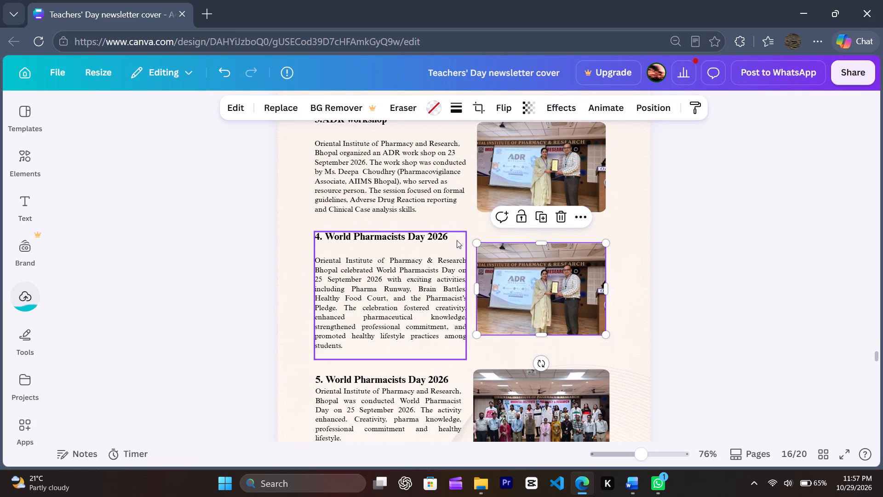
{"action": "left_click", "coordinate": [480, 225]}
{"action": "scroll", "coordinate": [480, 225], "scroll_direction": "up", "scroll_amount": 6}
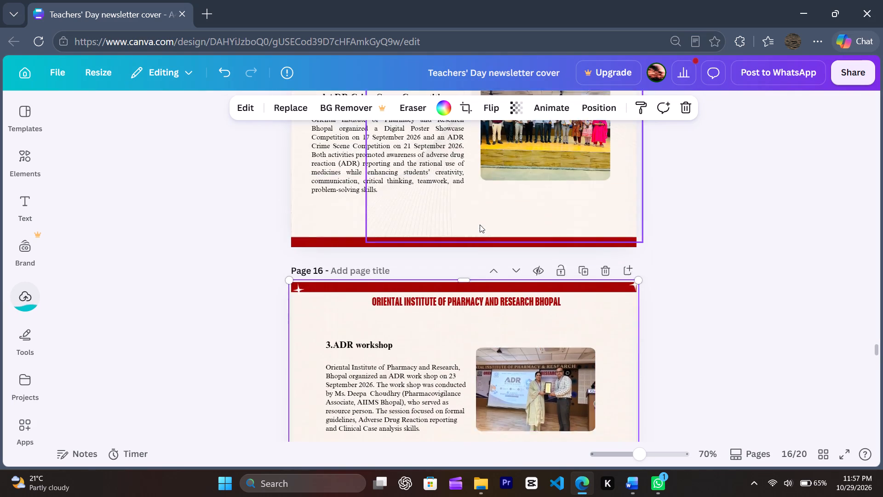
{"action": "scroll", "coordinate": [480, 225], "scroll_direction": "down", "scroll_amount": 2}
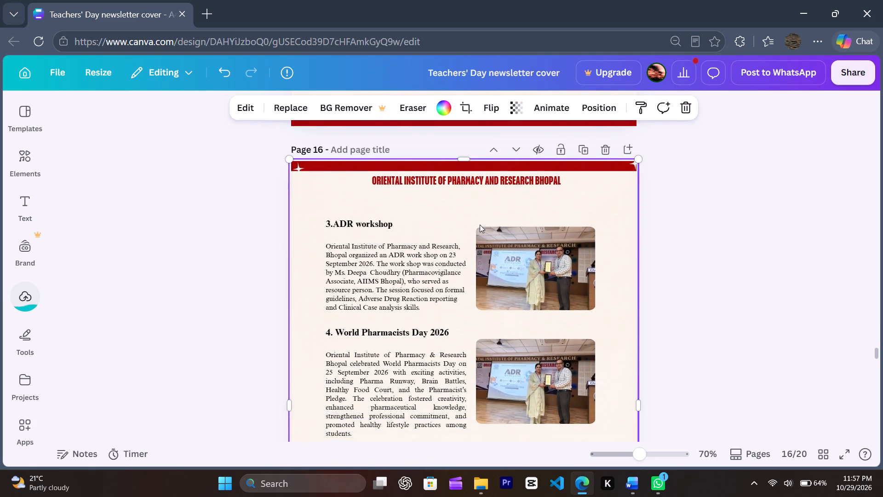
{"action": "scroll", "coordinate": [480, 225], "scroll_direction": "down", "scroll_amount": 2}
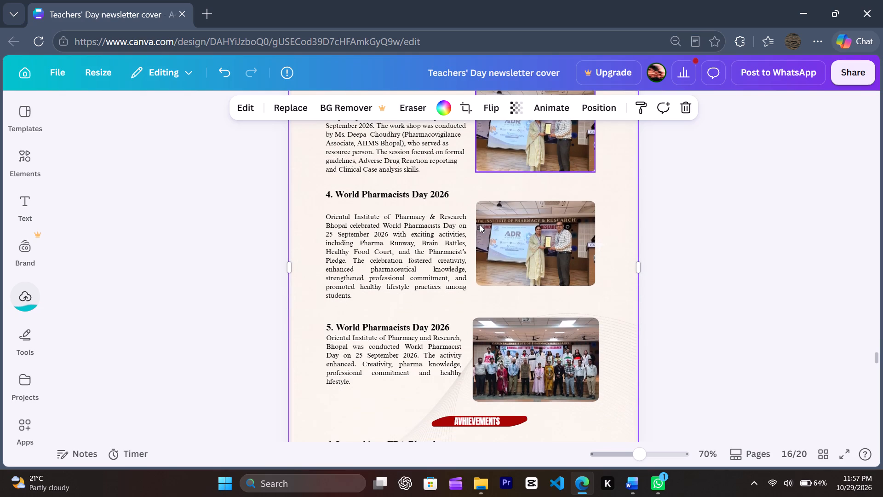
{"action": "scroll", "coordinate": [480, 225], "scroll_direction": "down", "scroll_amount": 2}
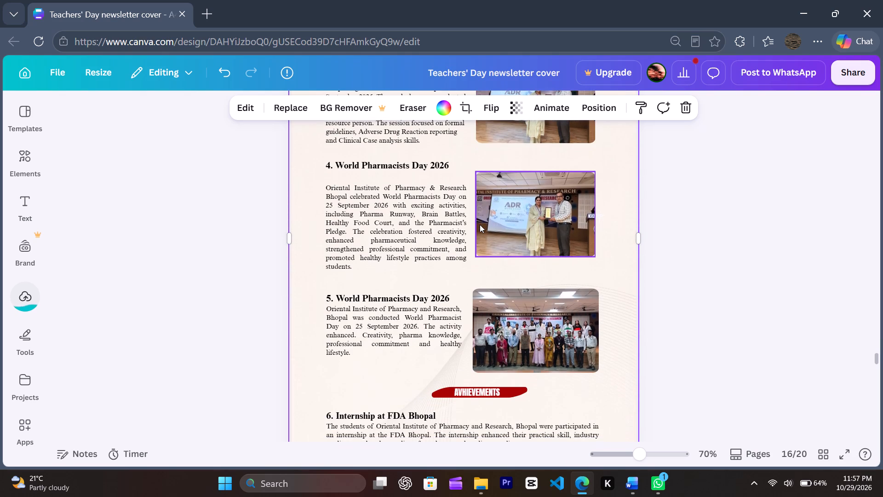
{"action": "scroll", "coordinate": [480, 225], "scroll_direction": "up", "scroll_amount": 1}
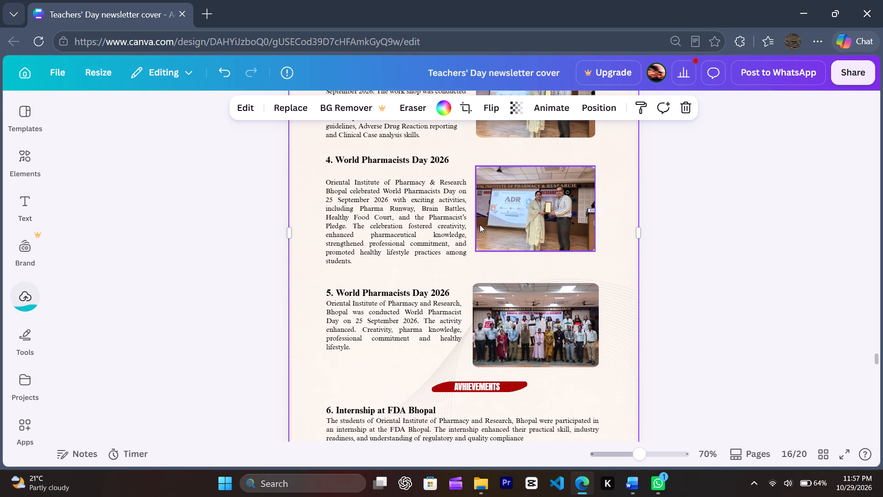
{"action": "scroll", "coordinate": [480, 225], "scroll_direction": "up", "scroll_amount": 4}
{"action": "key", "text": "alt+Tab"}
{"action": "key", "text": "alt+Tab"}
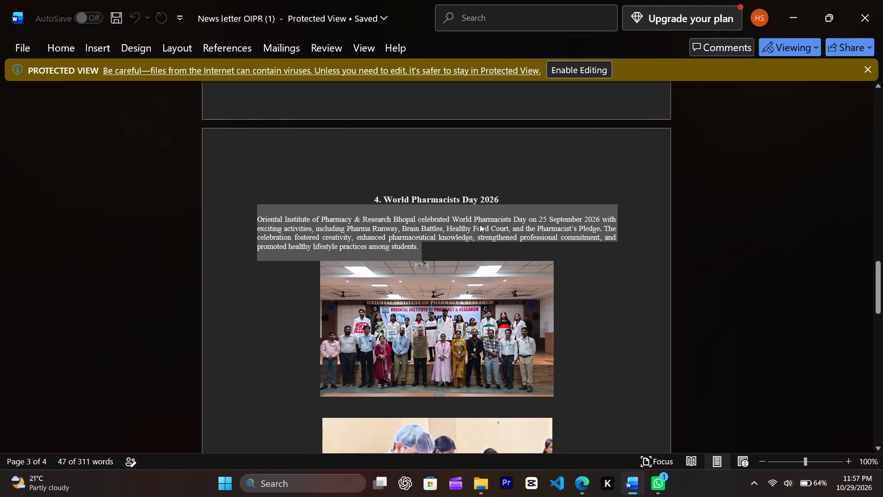
Replace the ADR photo beside section 4 on page 16 with the pasted World Pharmacists Day group photo.
{"action": "scroll", "coordinate": [480, 225], "scroll_direction": "up", "scroll_amount": 3}
{"action": "scroll", "coordinate": [480, 225], "scroll_direction": "down", "scroll_amount": 1}
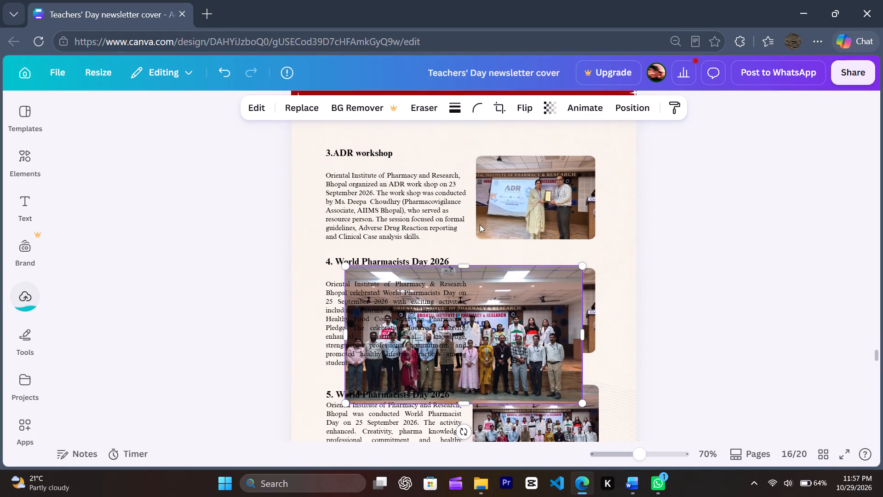
{"action": "scroll", "coordinate": [480, 225], "scroll_direction": "down", "scroll_amount": 1}
{"action": "left_click_drag", "start_coordinate": [481, 277], "coordinate": [530, 270]}
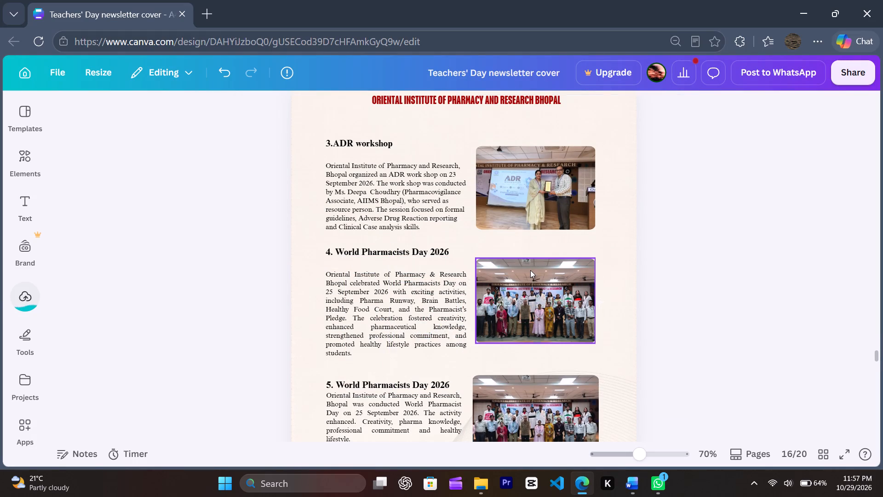
Copy the "Achievement" heading above section 5 in the Word document.
{"action": "scroll", "coordinate": [530, 270], "scroll_direction": "down", "scroll_amount": 1}
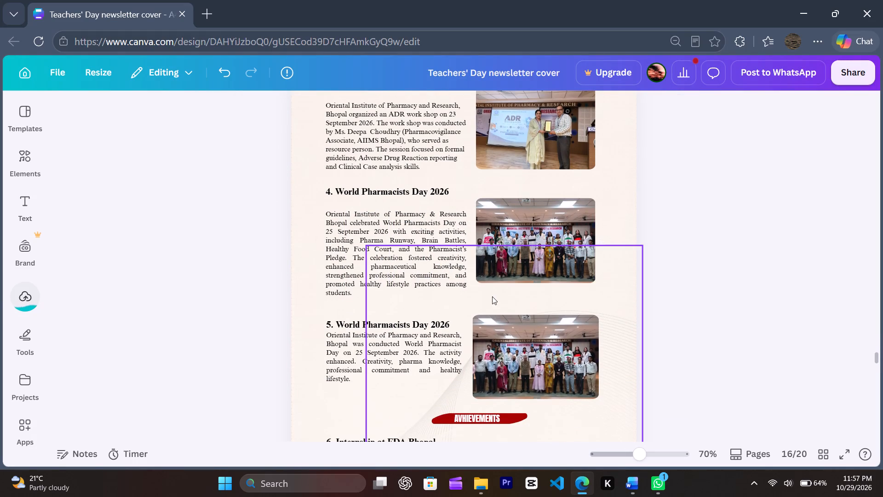
{"action": "scroll", "coordinate": [492, 296], "scroll_direction": "down", "scroll_amount": 1}
{"action": "key", "text": "alt+Tab"}
{"action": "scroll", "coordinate": [452, 266], "scroll_direction": "down", "scroll_amount": 1}
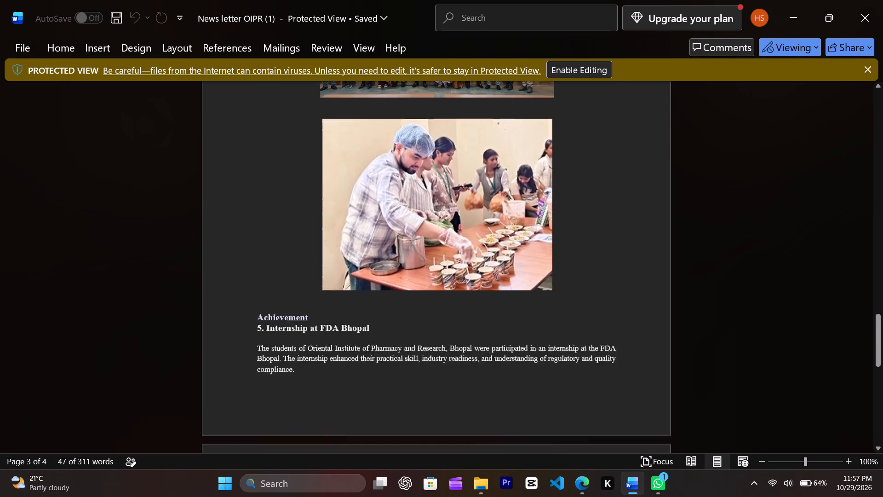
{"action": "scroll", "coordinate": [452, 266], "scroll_direction": "down", "scroll_amount": 1}
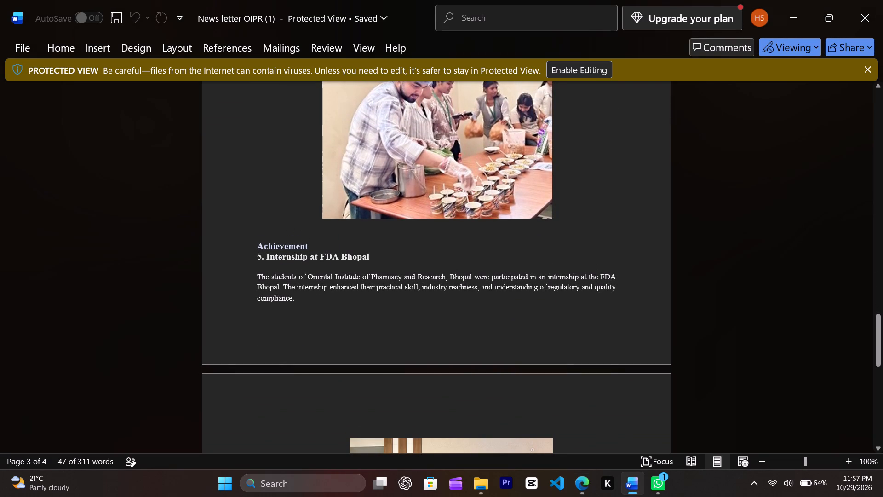
{"action": "double_click", "coordinate": [295, 252]}
{"action": "triple_click", "coordinate": [283, 242]}
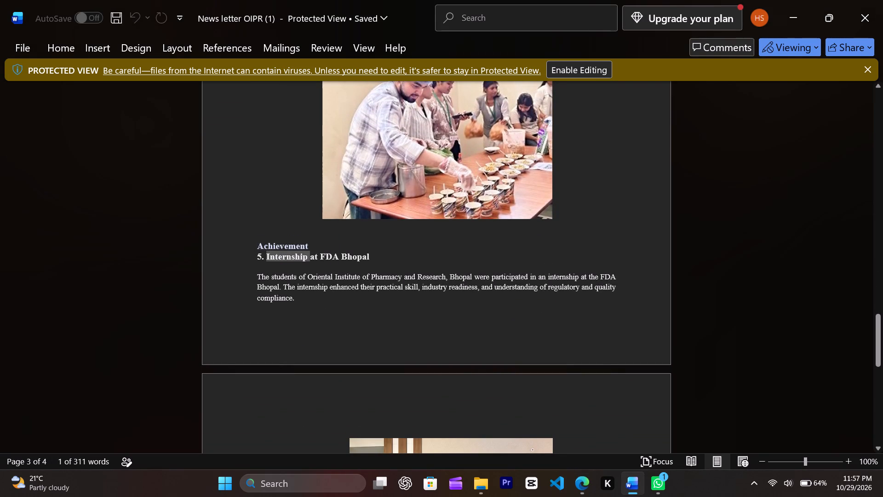
{"action": "left_click", "coordinate": [283, 242]}
{"action": "key", "text": "ctrl+c"}
Copy image 5, the food preparation photo that follows the group photo in the Word document, from the Downloads folder in File Explorer.
{"action": "key", "text": "alt+Tab"}
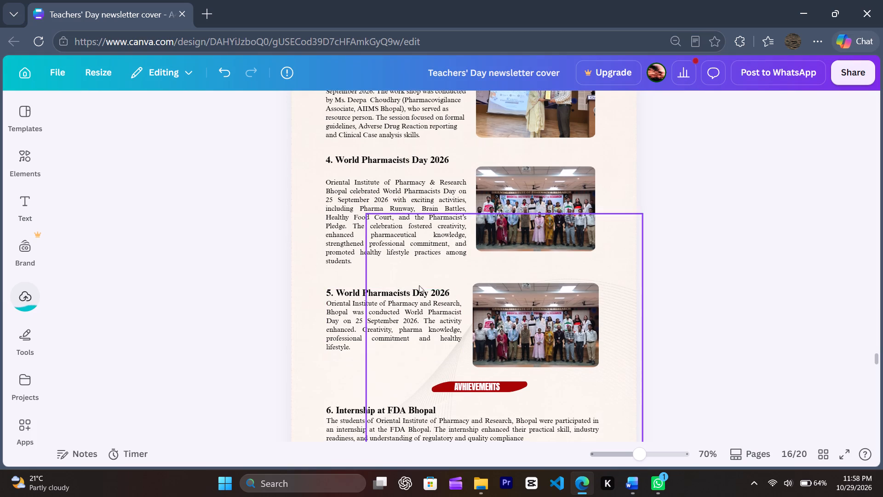
{"action": "left_click", "coordinate": [407, 293]}
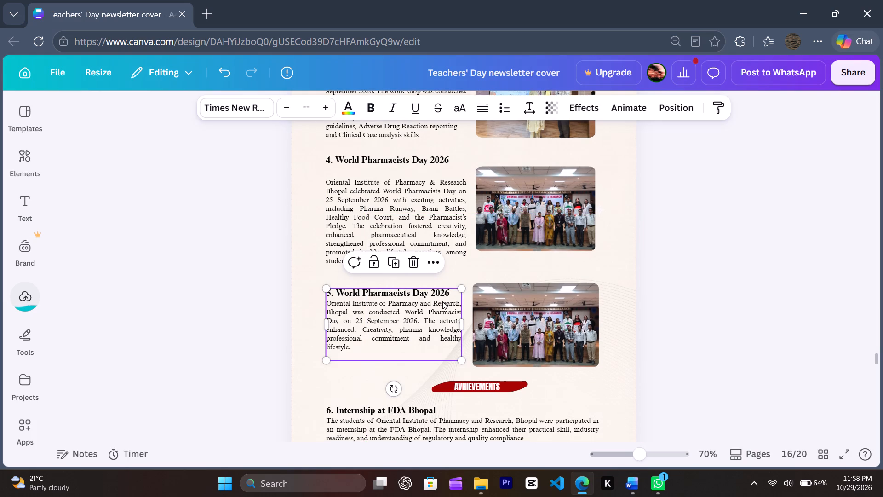
{"action": "left_click", "coordinate": [432, 306]}
{"action": "key", "text": "alt+Tab"}
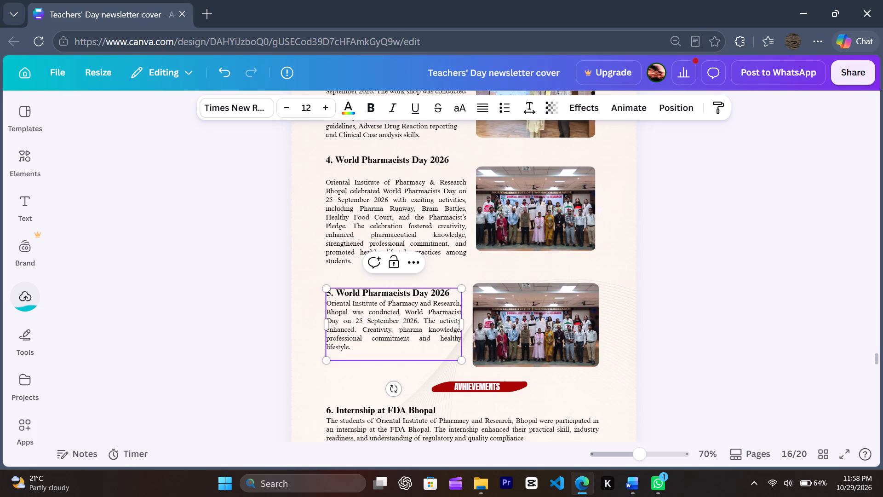
{"action": "scroll", "coordinate": [432, 306], "scroll_direction": "down", "scroll_amount": 3}
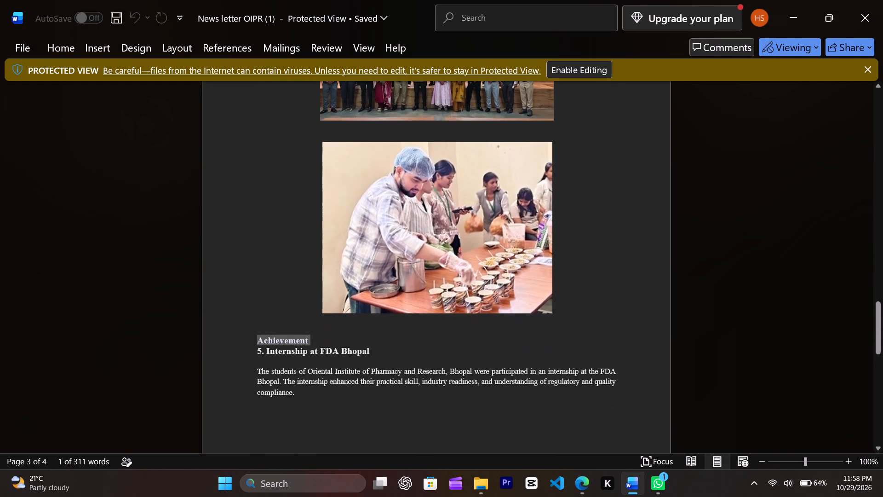
{"action": "key", "text": "alt+Tab"}
{"action": "key", "text": "alt+Tab"}
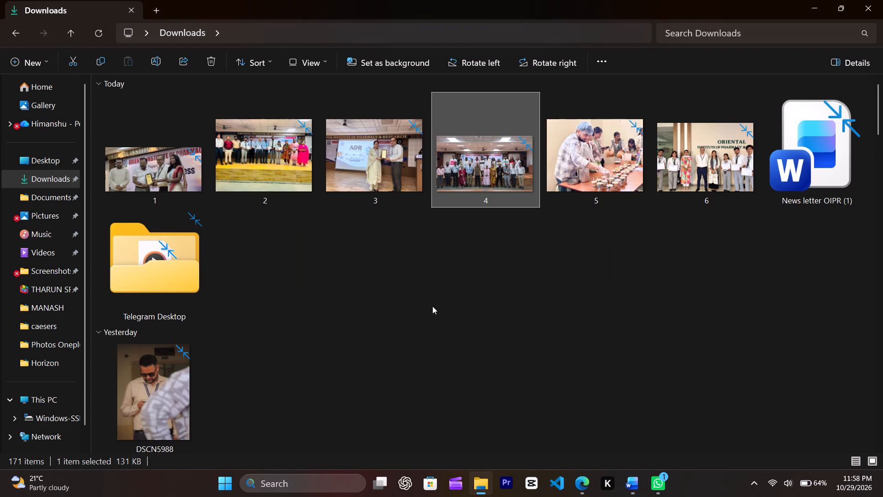
{"action": "left_click", "coordinate": [593, 160]}
{"action": "key", "text": "ctrl+c"}
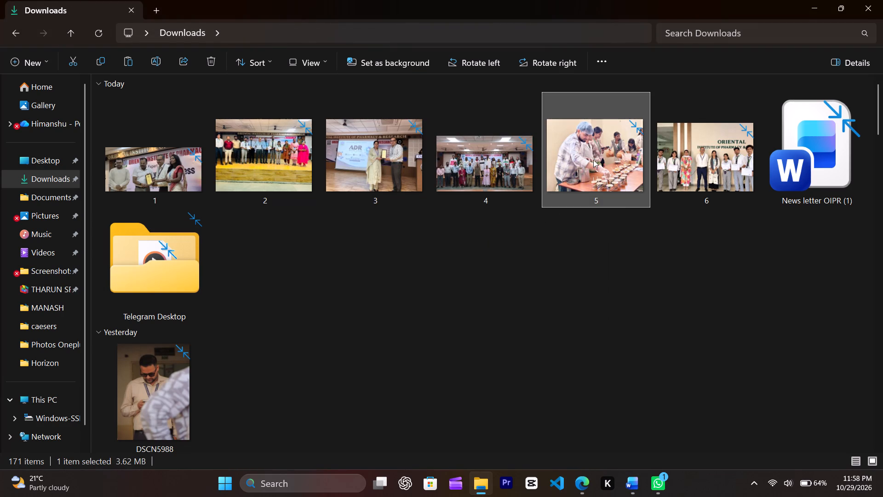
Delete the old section 5 World Pharmacists Day text box from page 16 of the newsletter in Canva.
{"action": "key", "text": "alt+Tab"}
{"action": "key", "text": "alt+Tab"}
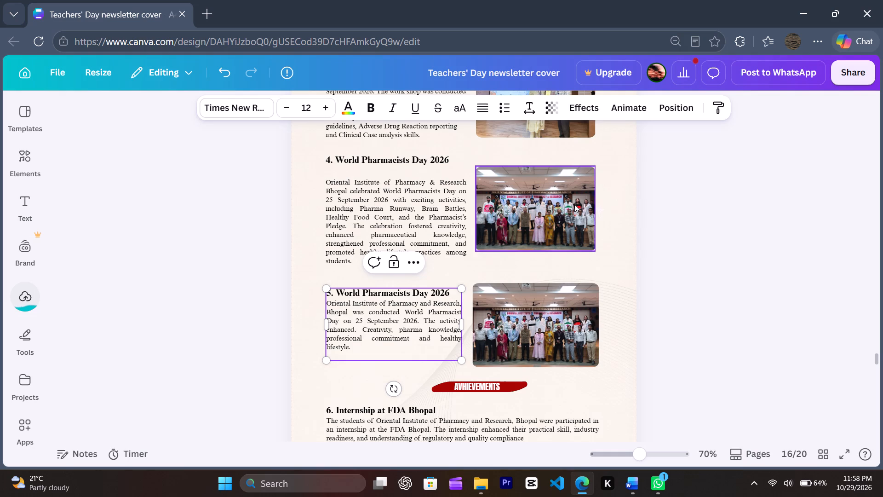
{"action": "scroll", "coordinate": [574, 204], "scroll_direction": "down", "scroll_amount": 1}
{"action": "left_click", "coordinate": [413, 295]}
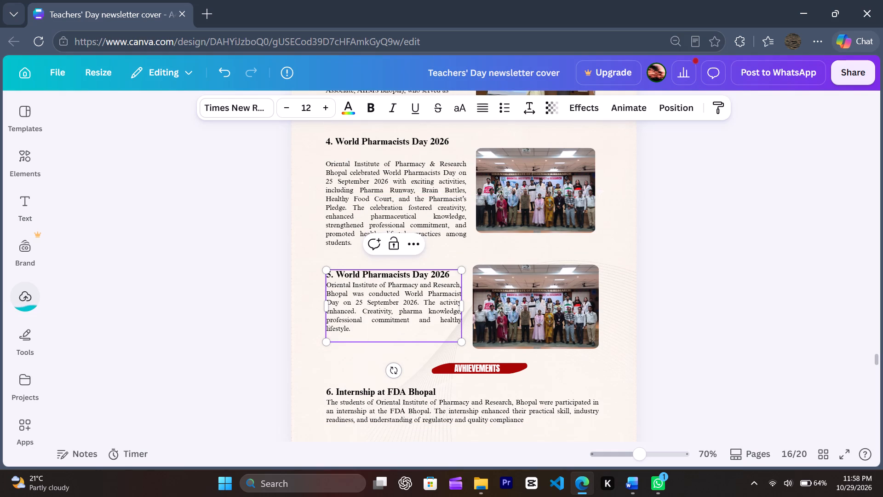
{"action": "key", "text": "Delete"}
{"action": "left_click", "coordinate": [447, 260]}
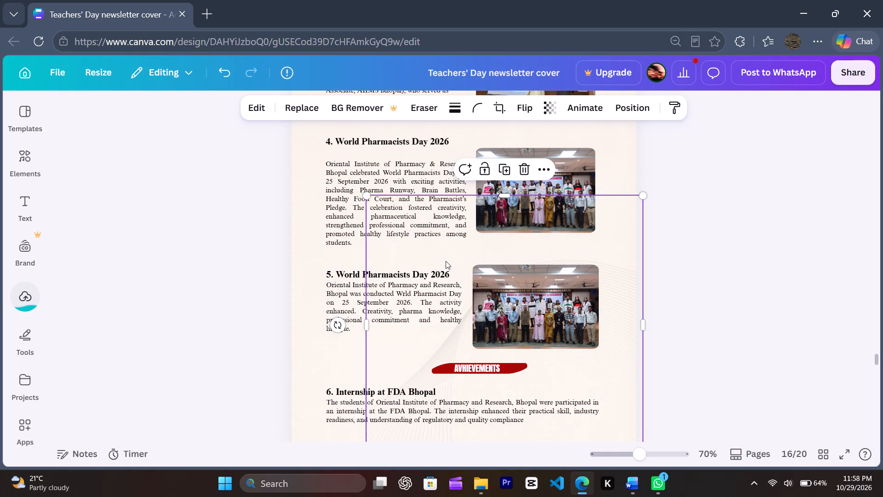
{"action": "left_click", "coordinate": [421, 288]}
{"action": "key", "text": "Delete"}
Clear the group photo out of the lower picture frame above the Achievements banner.
{"action": "left_click", "coordinate": [509, 298]}
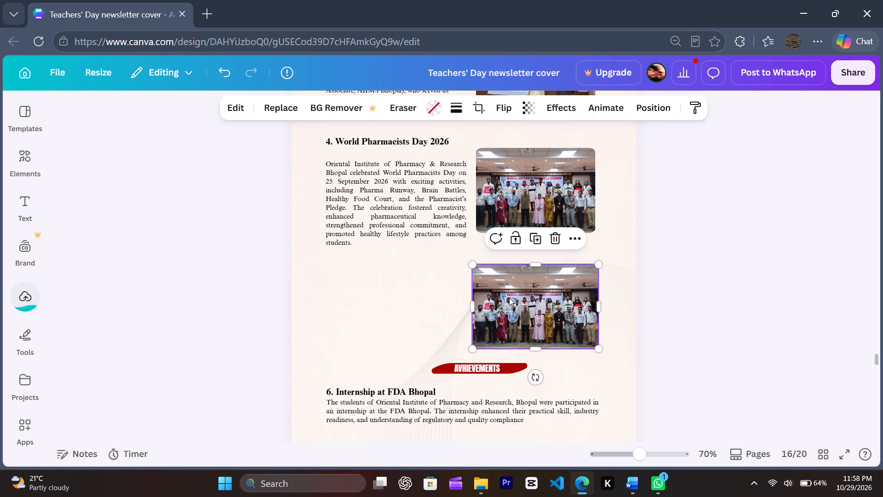
{"action": "key", "text": "Delete"}
{"action": "left_click", "coordinate": [445, 221]}
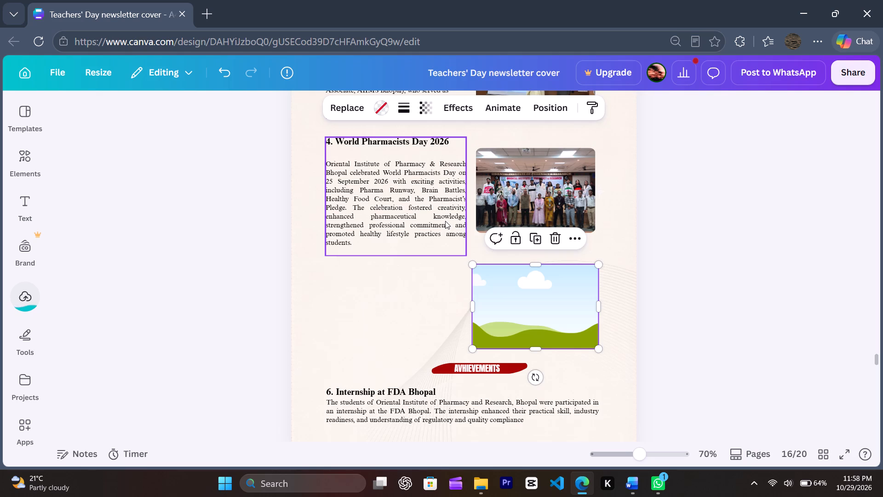
Move the World Pharmacists Day group photo below the section 4 text, next to the empty picture frame.
{"action": "left_click", "coordinate": [527, 196]}
{"action": "left_click_drag", "start_coordinate": [527, 196], "coordinate": [386, 311]}
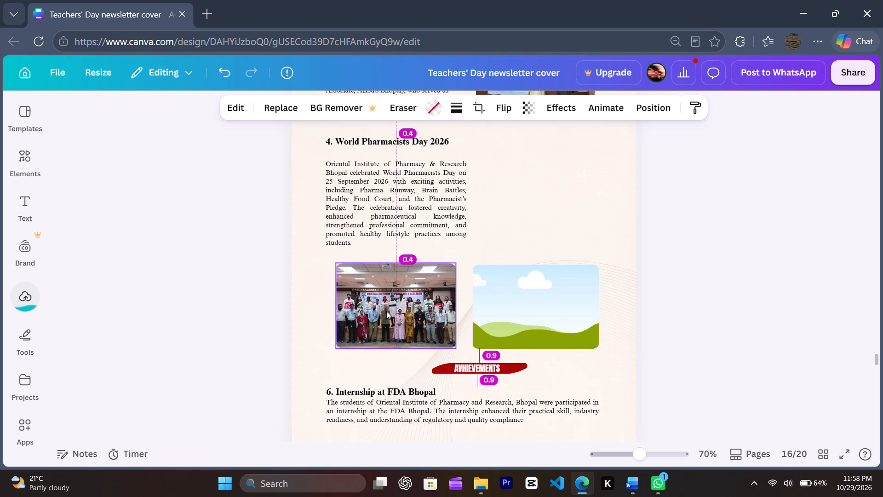
Widen the section 4 World Pharmacists Day text box to about 16.8 so it spans the page's text area.
{"action": "left_click", "coordinate": [443, 183]}
{"action": "left_click_drag", "start_coordinate": [467, 197], "coordinate": [480, 197]}
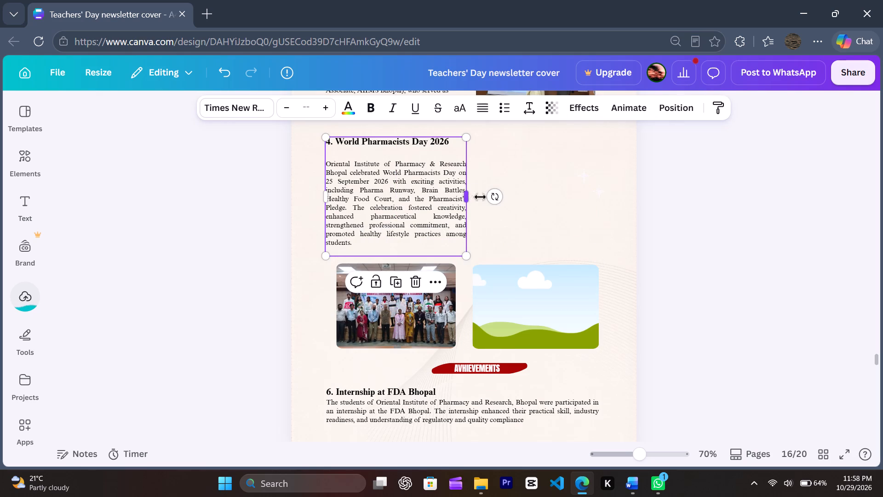
{"action": "left_click_drag", "start_coordinate": [480, 197], "coordinate": [601, 186]}
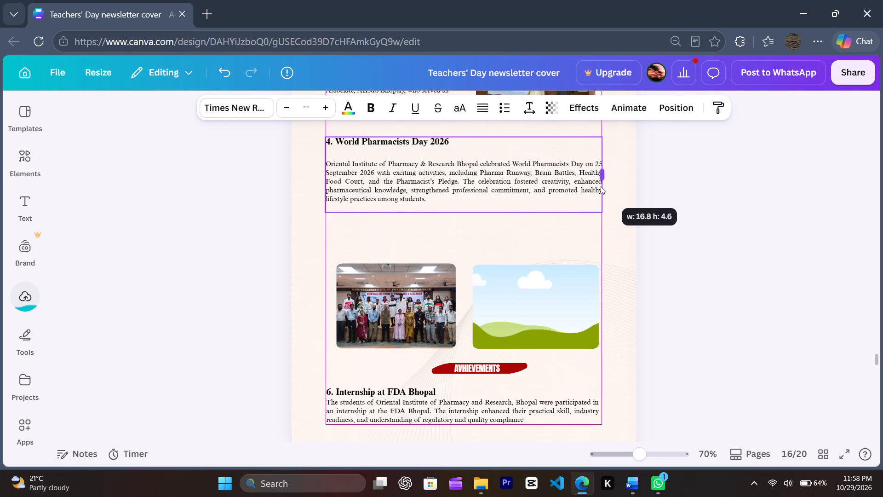
{"action": "left_click_drag", "start_coordinate": [601, 186], "coordinate": [602, 186]}
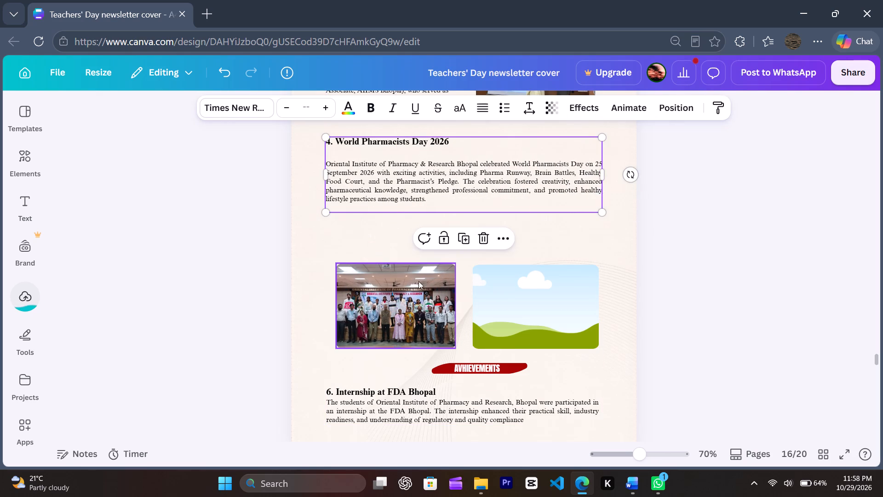
Move the group photo and the empty frame up into one level row under section 4, aligned with the text's outer edges.
{"action": "left_click_drag", "start_coordinate": [409, 288], "coordinate": [398, 277]}
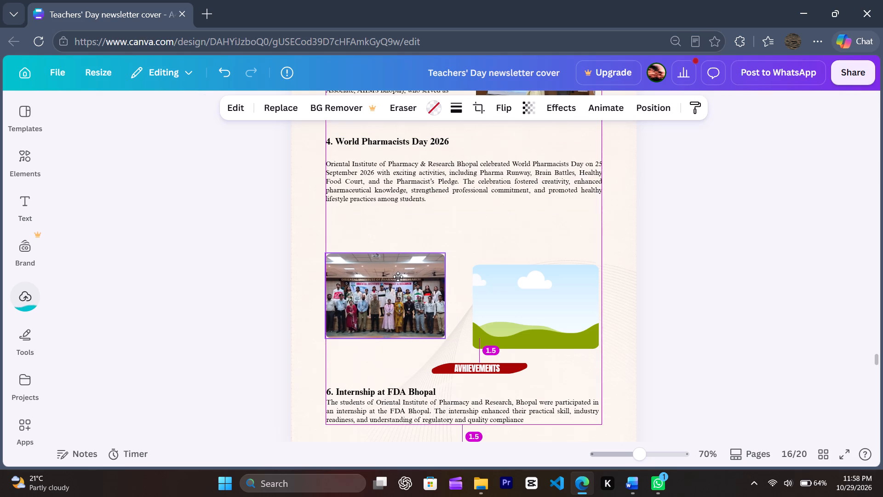
{"action": "left_click_drag", "start_coordinate": [398, 277], "coordinate": [401, 247]}
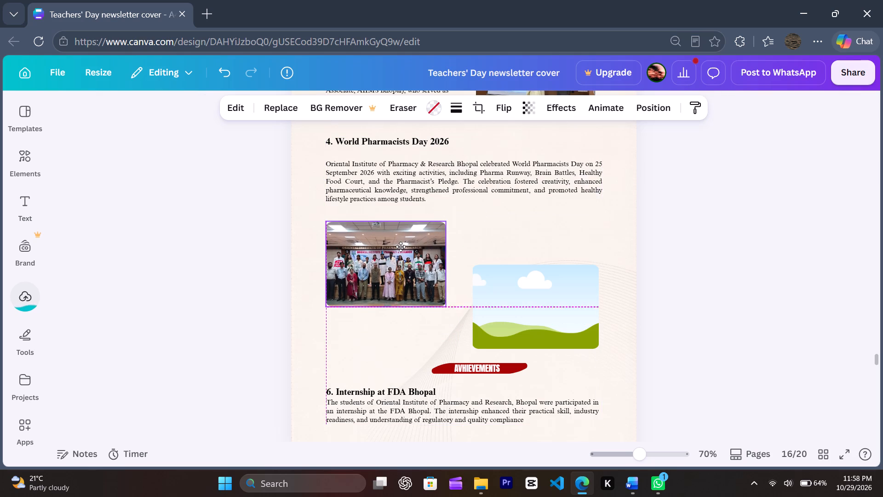
{"action": "left_click_drag", "start_coordinate": [401, 247], "coordinate": [401, 249]}
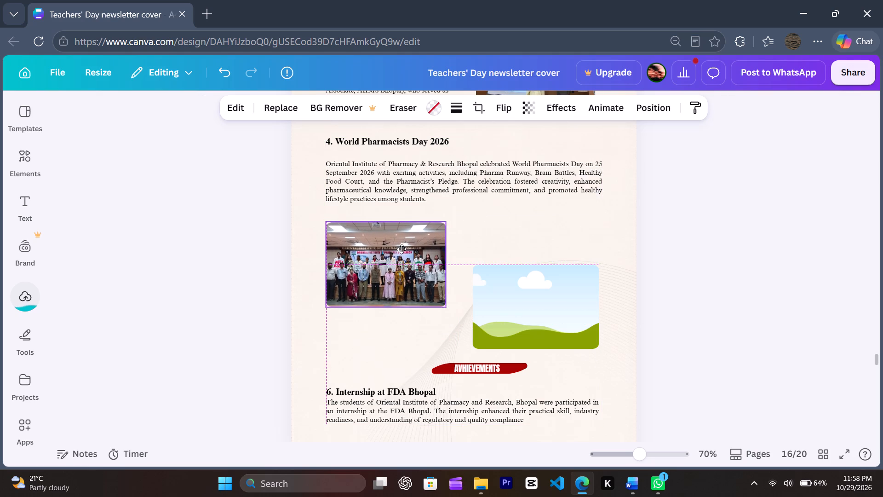
{"action": "left_click_drag", "start_coordinate": [401, 249], "coordinate": [401, 248]}
{"action": "left_click_drag", "start_coordinate": [508, 298], "coordinate": [509, 258]}
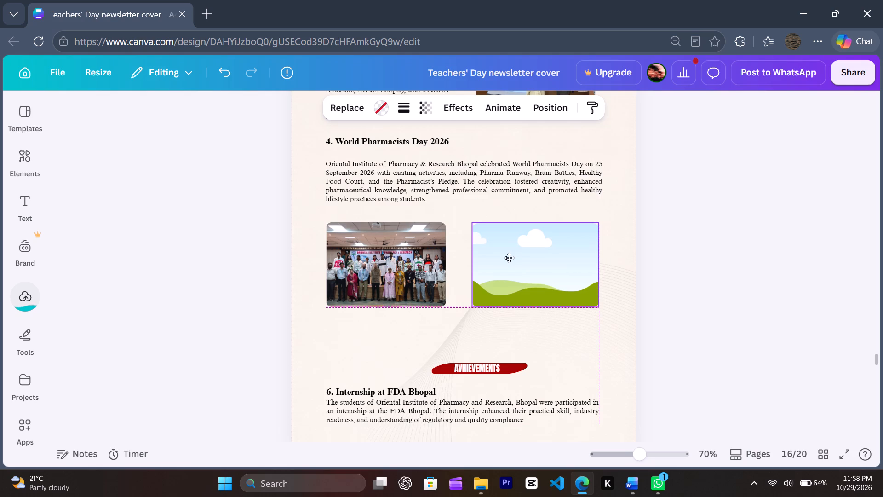
{"action": "left_click_drag", "start_coordinate": [509, 258], "coordinate": [510, 258]}
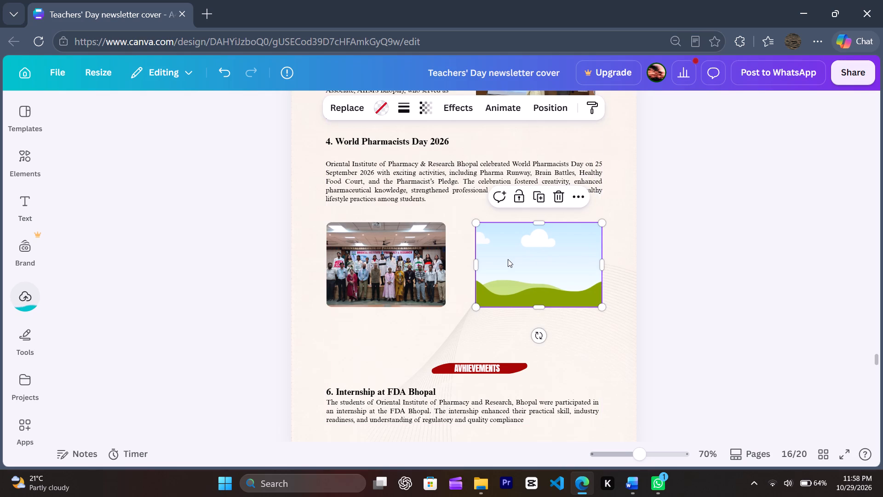
Paste the copied food preparation photo onto page 16 and place it in the empty frame beside the group photo.
{"action": "key", "text": "ctrl+v"}
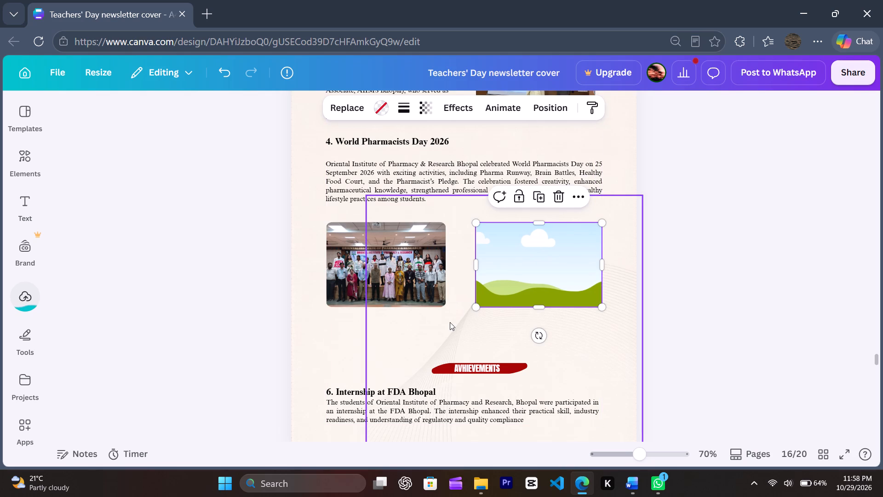
{"action": "left_click", "coordinate": [450, 322]}
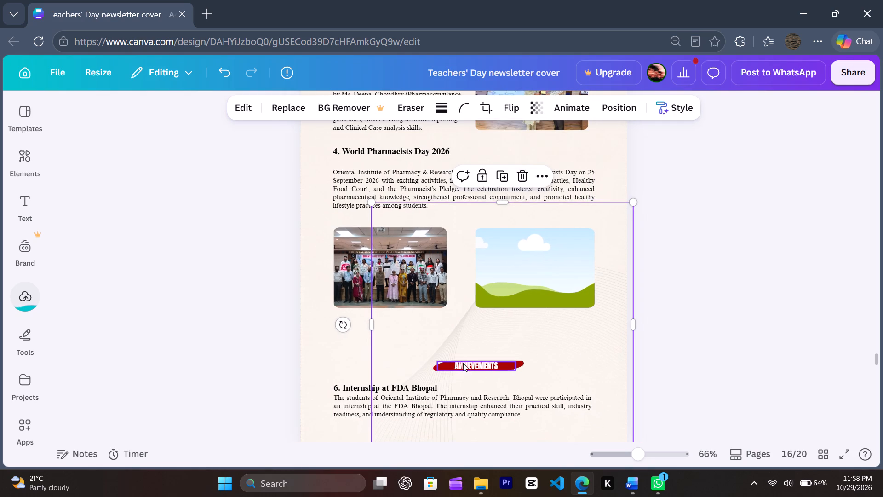
{"action": "left_click", "coordinate": [509, 365]}
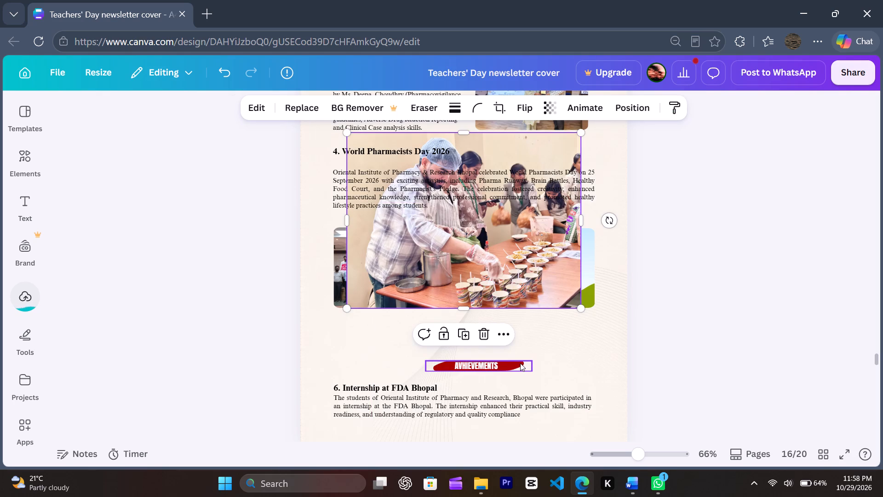
{"action": "left_click", "coordinate": [521, 363], "text": "shift"}
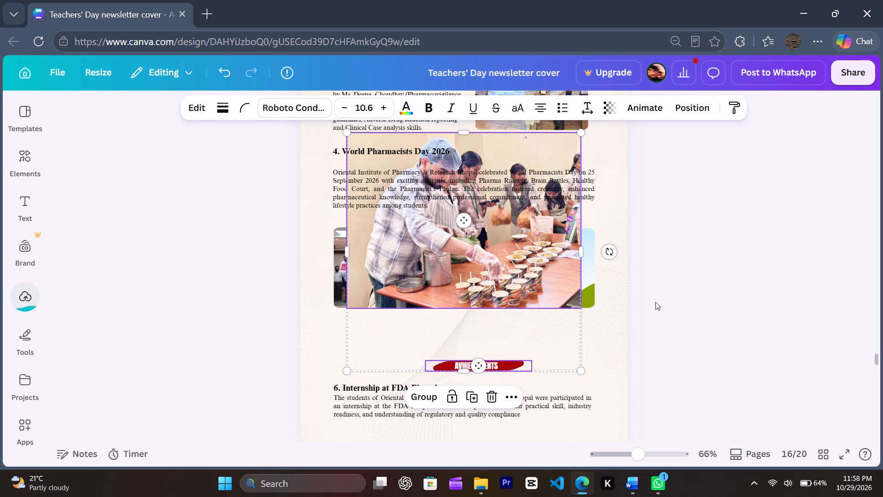
{"action": "left_click", "coordinate": [655, 302]}
{"action": "left_click_drag", "start_coordinate": [514, 252], "coordinate": [549, 259]}
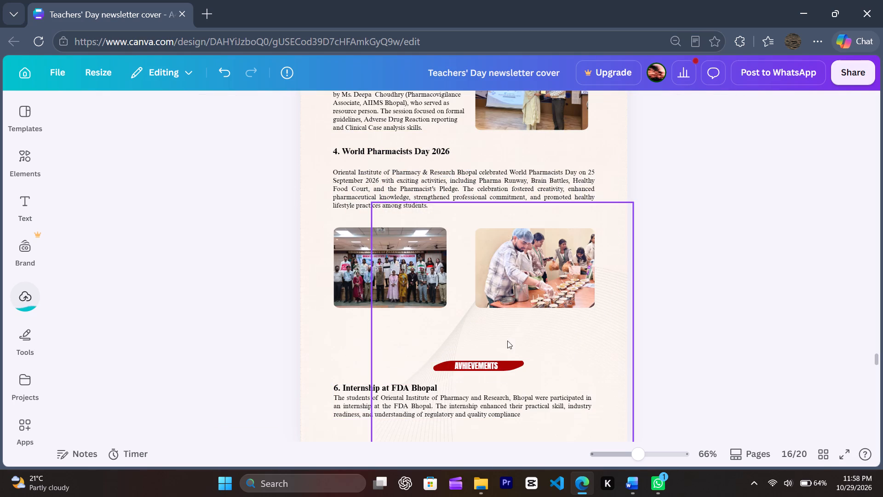
{"action": "left_click", "coordinate": [650, 276]}
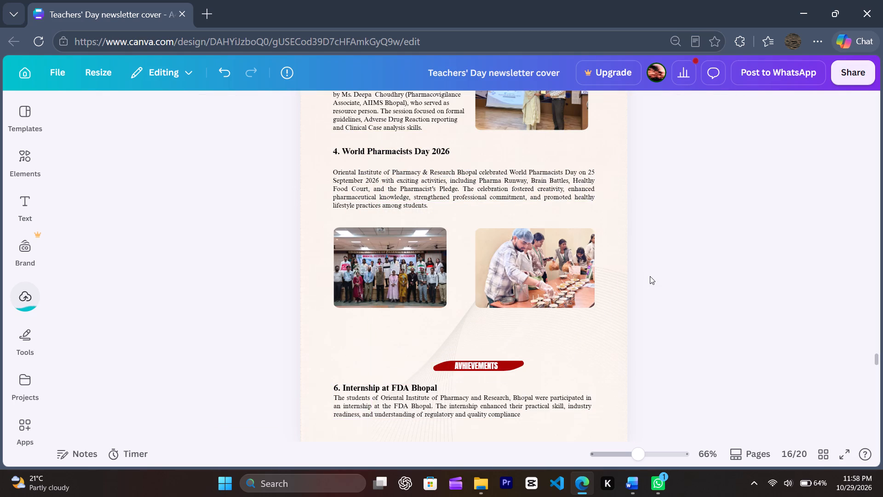
Move the red Achievements banner with its text up closer to the photo row and centre it horizontally on page 16.
{"action": "left_click", "coordinate": [516, 364]}
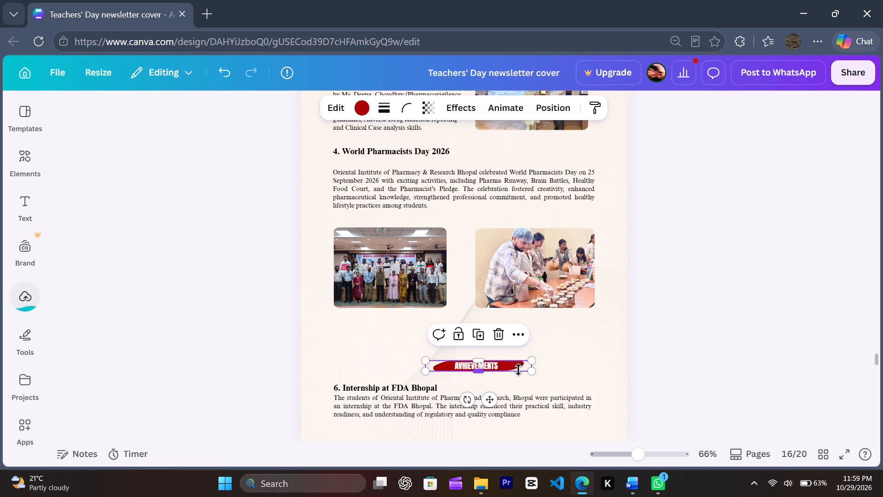
{"action": "left_click", "coordinate": [489, 364], "text": "shift"}
{"action": "left_click", "coordinate": [505, 364], "text": "shift"}
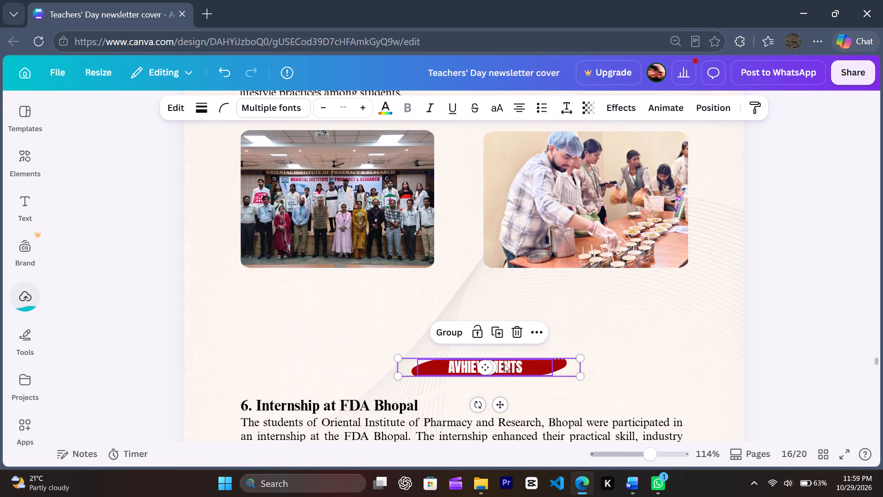
{"action": "left_click_drag", "start_coordinate": [501, 402], "coordinate": [491, 356]}
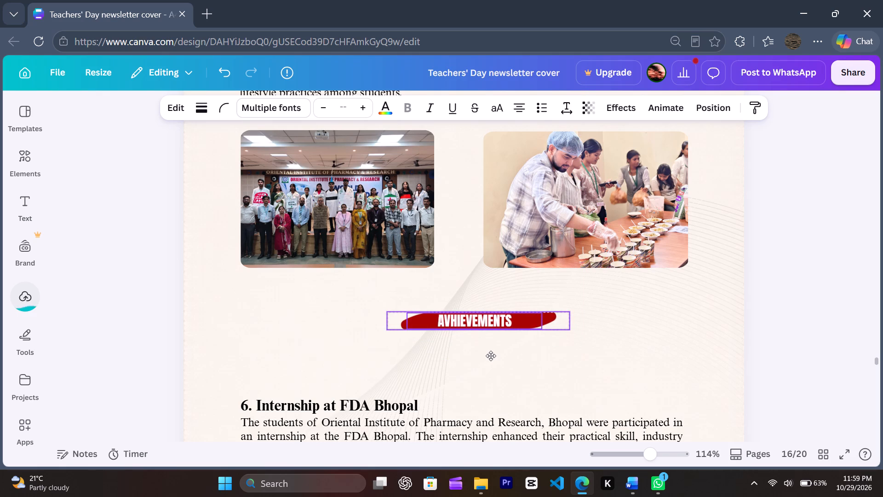
{"action": "left_click_drag", "start_coordinate": [491, 356], "coordinate": [493, 355]}
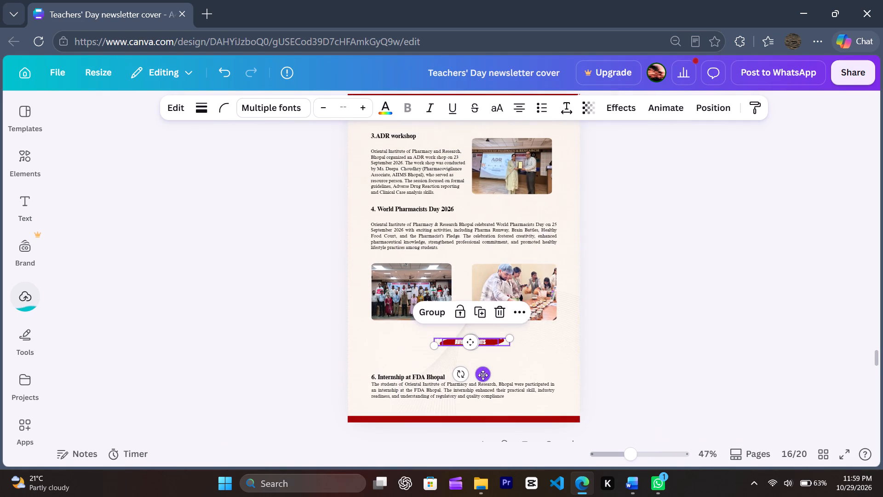
{"action": "left_click_drag", "start_coordinate": [483, 376], "coordinate": [476, 376]}
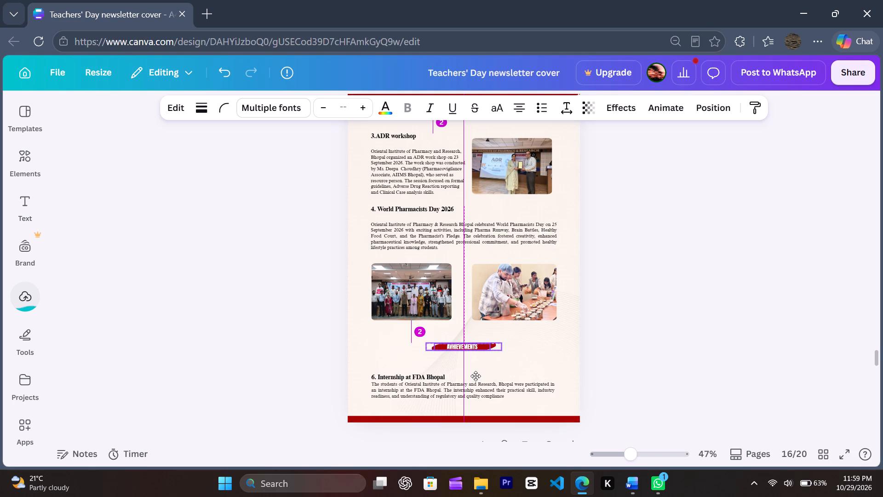
{"action": "left_click_drag", "start_coordinate": [476, 376], "coordinate": [476, 378]}
{"action": "scroll", "coordinate": [476, 378], "scroll_direction": "up", "scroll_amount": 1}
{"action": "left_click", "coordinate": [665, 293]}
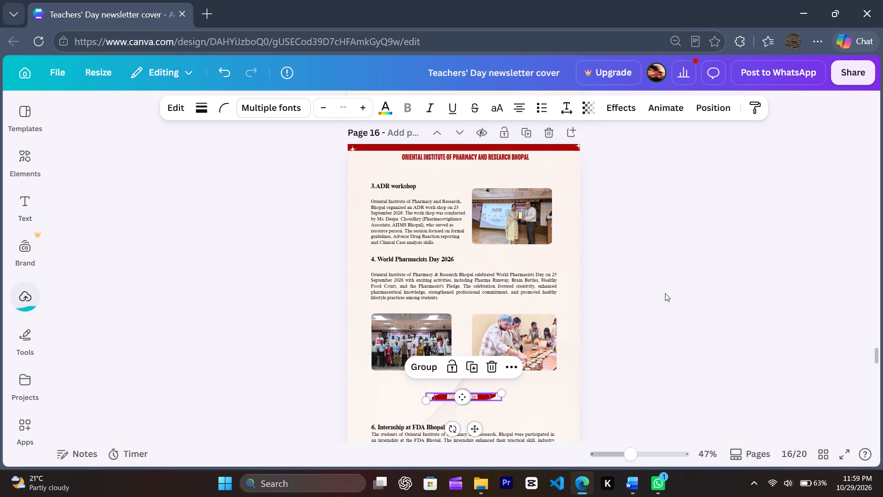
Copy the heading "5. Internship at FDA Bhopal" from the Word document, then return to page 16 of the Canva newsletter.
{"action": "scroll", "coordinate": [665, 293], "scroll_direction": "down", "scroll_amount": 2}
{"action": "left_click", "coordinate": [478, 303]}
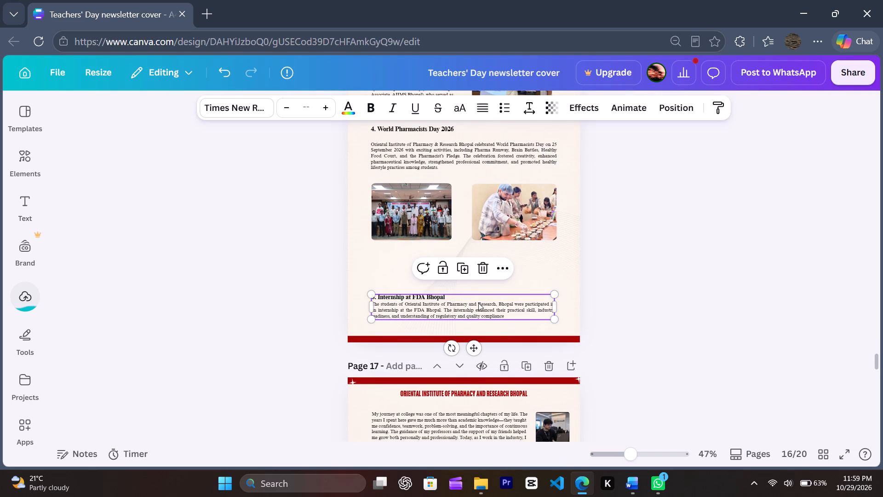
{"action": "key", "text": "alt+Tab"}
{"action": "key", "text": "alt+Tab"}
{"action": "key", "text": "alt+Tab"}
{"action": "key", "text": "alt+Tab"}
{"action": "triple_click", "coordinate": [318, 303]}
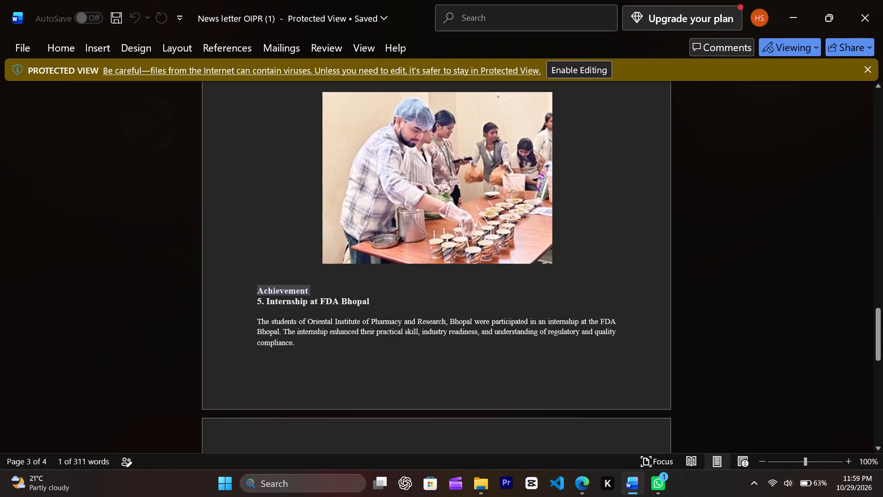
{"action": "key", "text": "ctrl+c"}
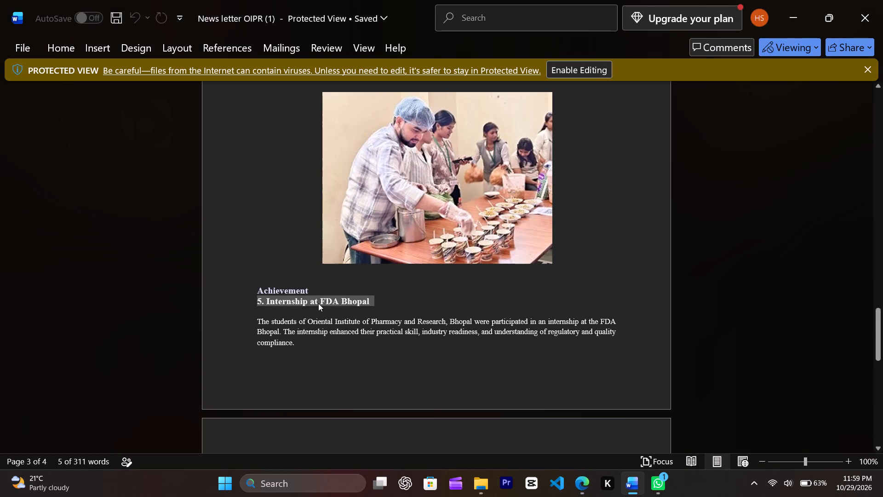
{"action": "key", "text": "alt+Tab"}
Move the Internship at FDA Bhopal text box up to about 1.3 below the Achievements banner, aligned with the group photo's left edge.
{"action": "left_click", "coordinate": [410, 289]}
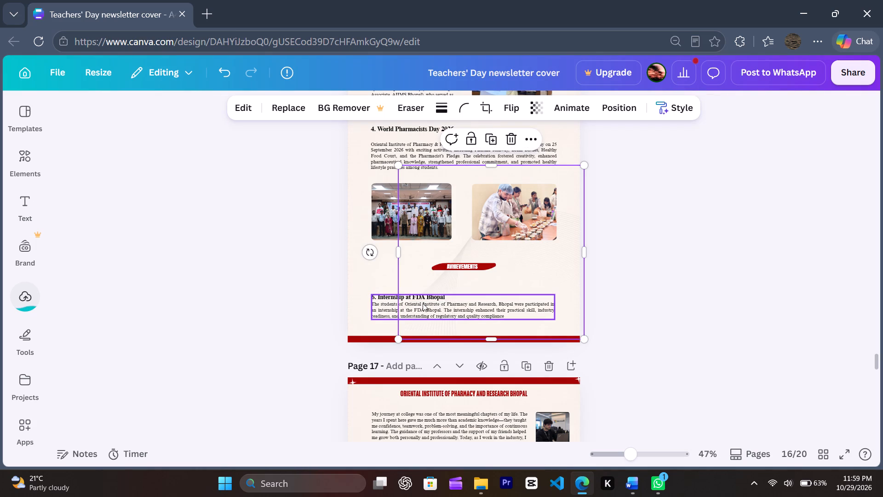
{"action": "left_click", "coordinate": [423, 303]}
{"action": "left_click_drag", "start_coordinate": [423, 303], "coordinate": [423, 295]}
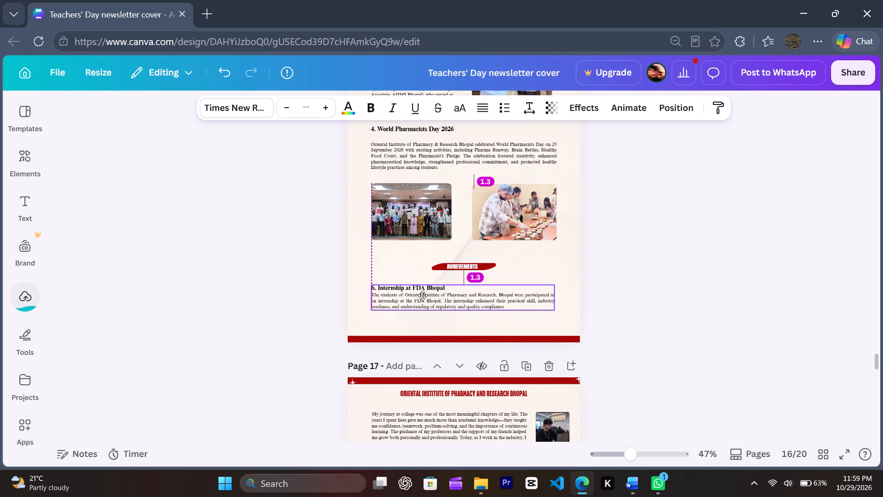
{"action": "left_click_drag", "start_coordinate": [423, 295], "coordinate": [423, 294]}
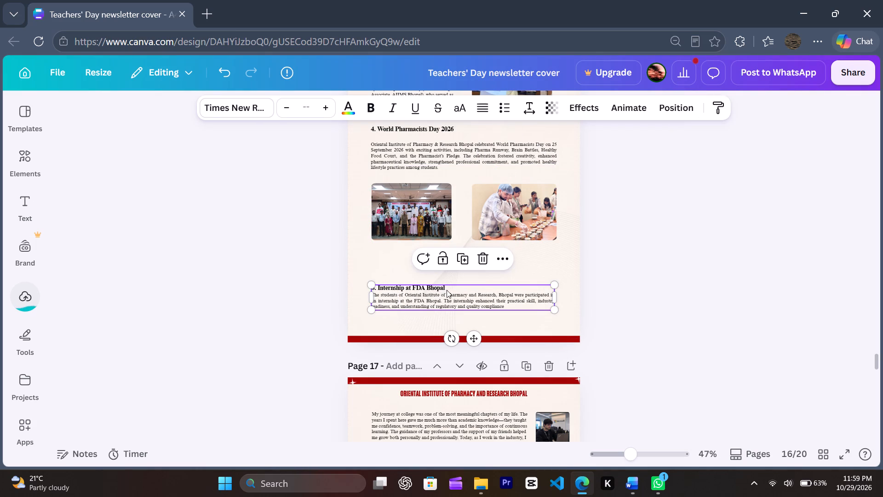
Insert a blank line between the Internship at FDA Bhopal heading and its paragraph.
{"action": "left_click", "coordinate": [447, 290]}
{"action": "left_click", "coordinate": [447, 289]}
{"action": "key", "text": "shift+Return"}
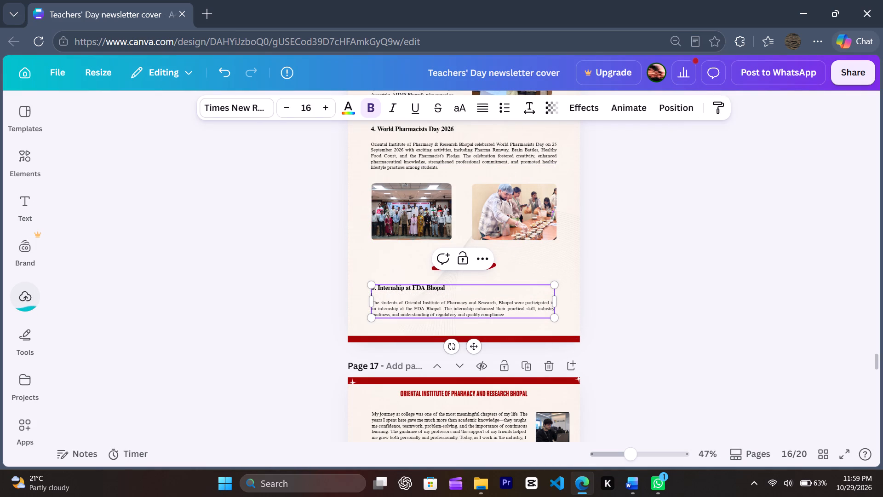
{"action": "left_click", "coordinate": [705, 325]}
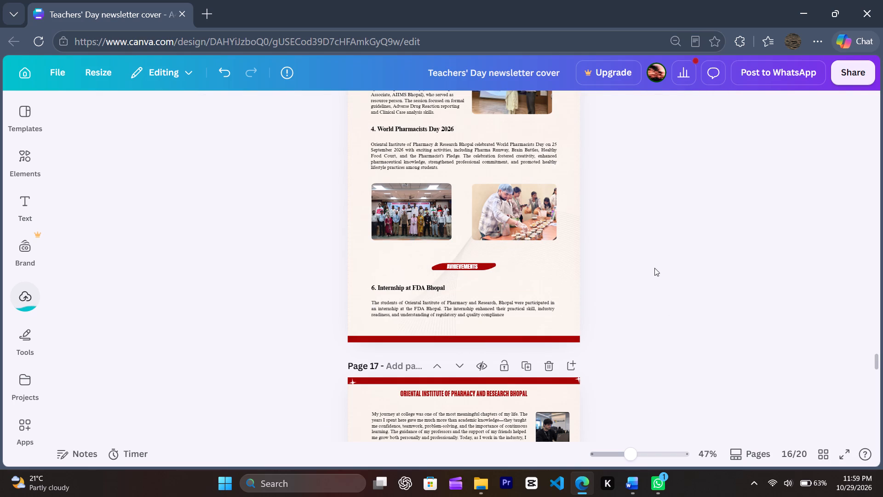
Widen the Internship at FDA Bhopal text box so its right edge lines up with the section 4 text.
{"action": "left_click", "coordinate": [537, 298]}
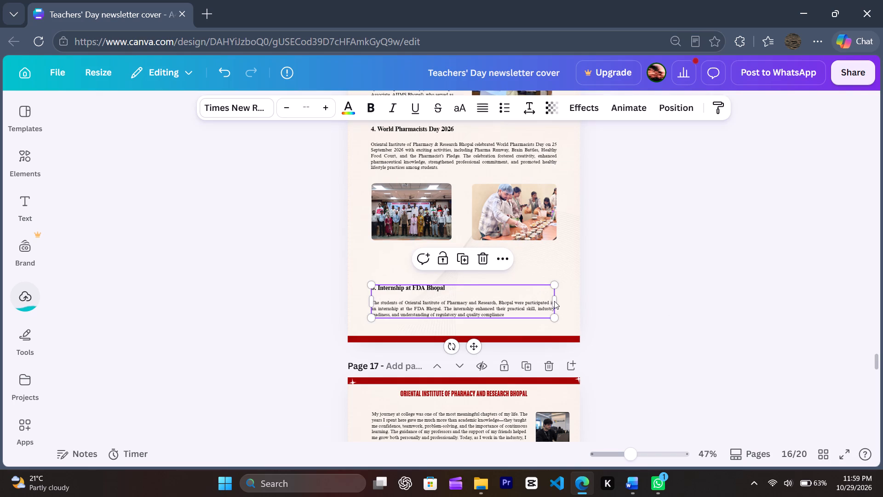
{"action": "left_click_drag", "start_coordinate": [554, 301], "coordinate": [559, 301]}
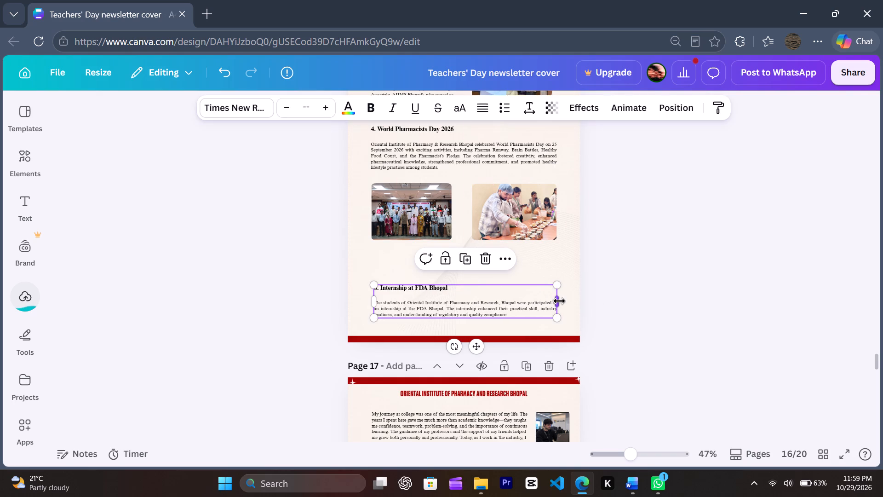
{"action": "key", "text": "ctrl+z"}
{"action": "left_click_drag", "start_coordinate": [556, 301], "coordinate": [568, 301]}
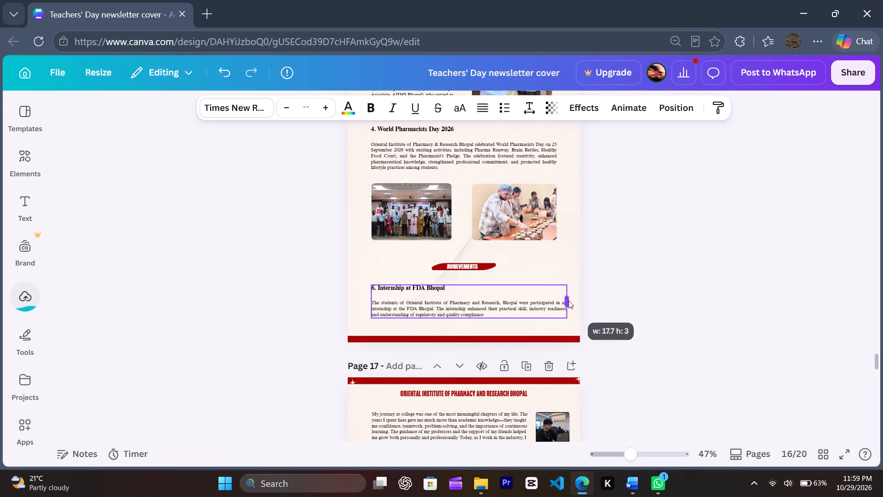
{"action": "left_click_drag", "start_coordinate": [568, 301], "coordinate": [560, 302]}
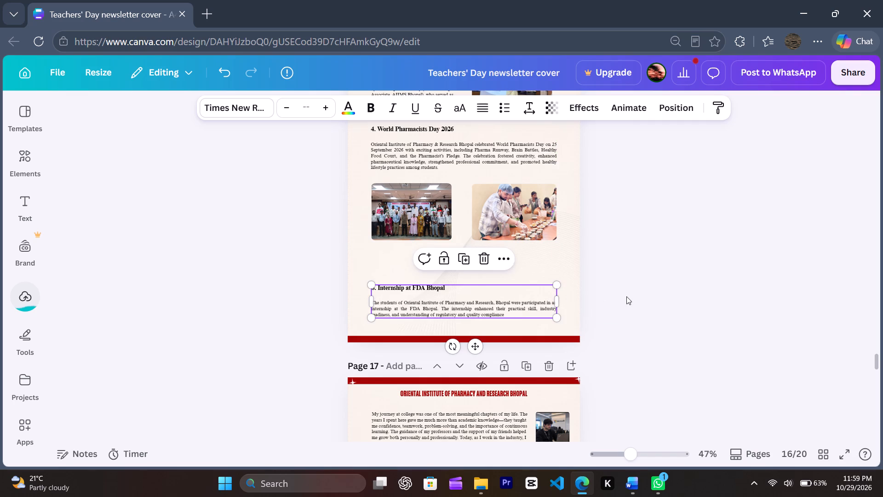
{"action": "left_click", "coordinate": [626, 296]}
Check the remaining pages of the Word newsletter document, then close it and quit Word.
{"action": "key", "text": "alt+Tab"}
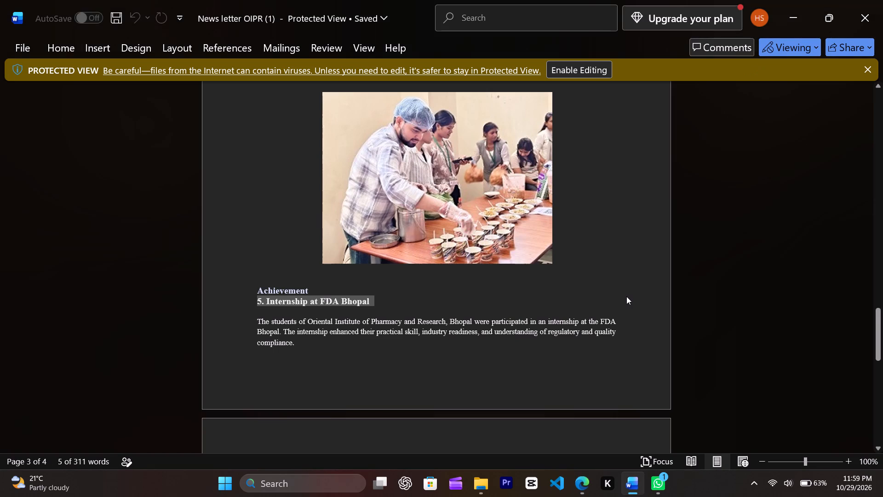
{"action": "scroll", "coordinate": [626, 296], "scroll_direction": "down", "scroll_amount": 2}
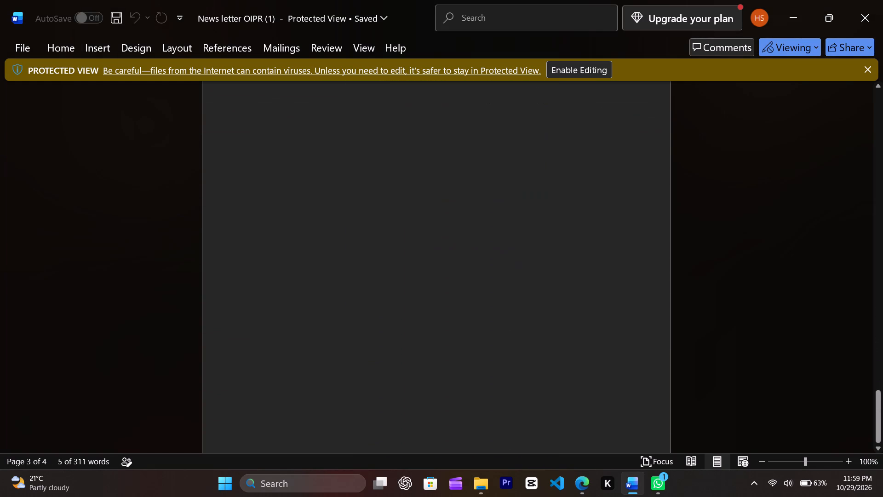
{"action": "scroll", "coordinate": [626, 296], "scroll_direction": "down", "scroll_amount": 1}
{"action": "key", "text": "ctrl+w"}
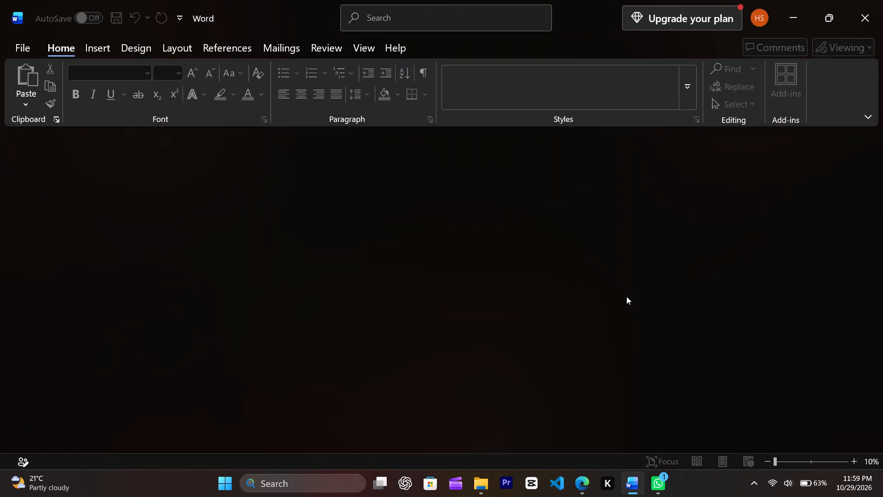
{"action": "left_click", "coordinate": [882, 0]}
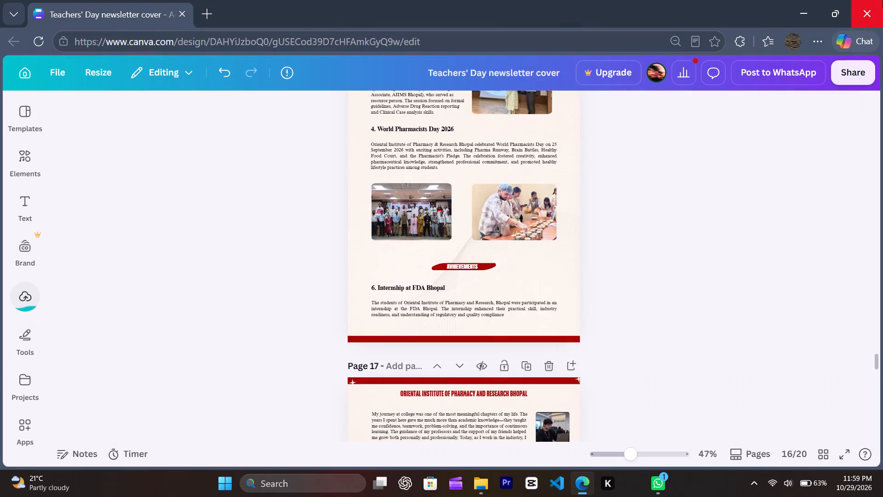
Copy photo 6 from the Downloads folder, then return to page 16 of the Canva newsletter.
{"action": "scroll", "coordinate": [722, 189], "scroll_direction": "down", "scroll_amount": 2}
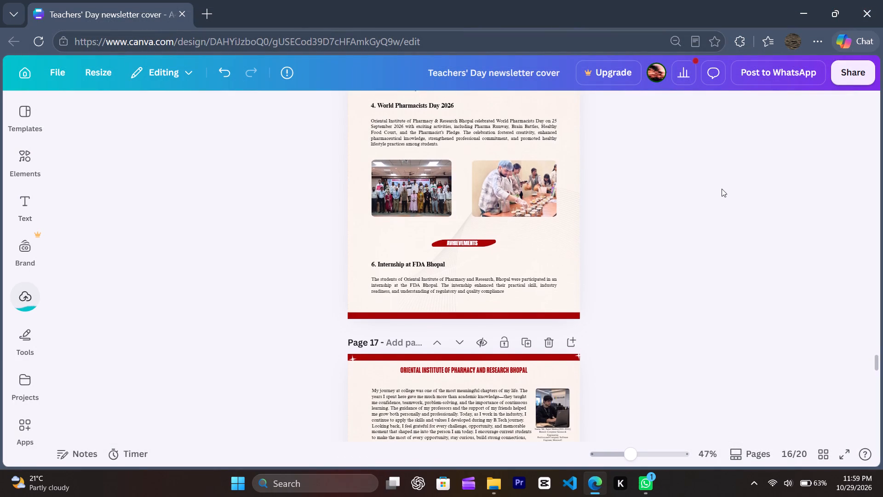
{"action": "scroll", "coordinate": [722, 189], "scroll_direction": "down", "scroll_amount": 1}
{"action": "key", "text": "alt+Tab"}
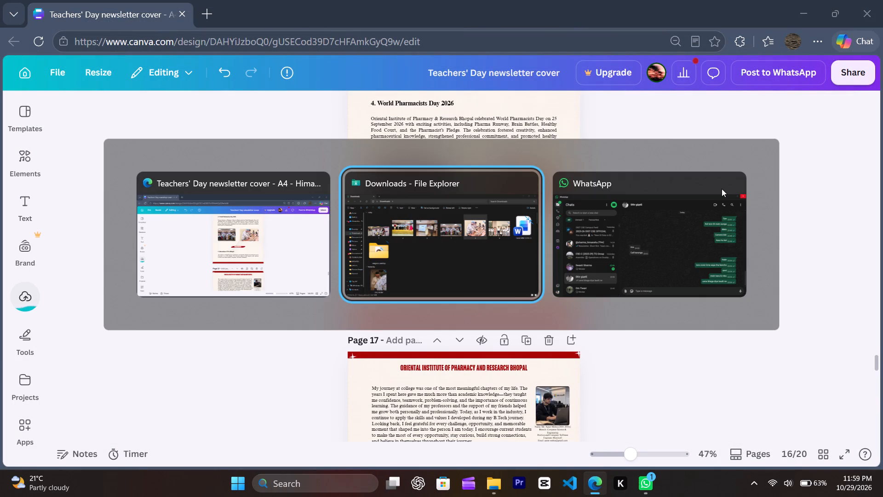
{"action": "left_click", "coordinate": [722, 181]}
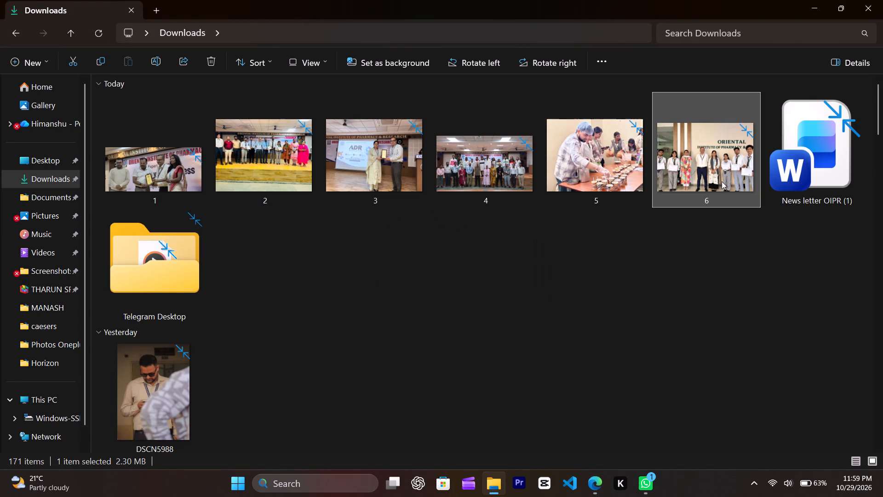
{"action": "key", "text": "ctrl+c"}
{"action": "key", "text": "alt+Tab"}
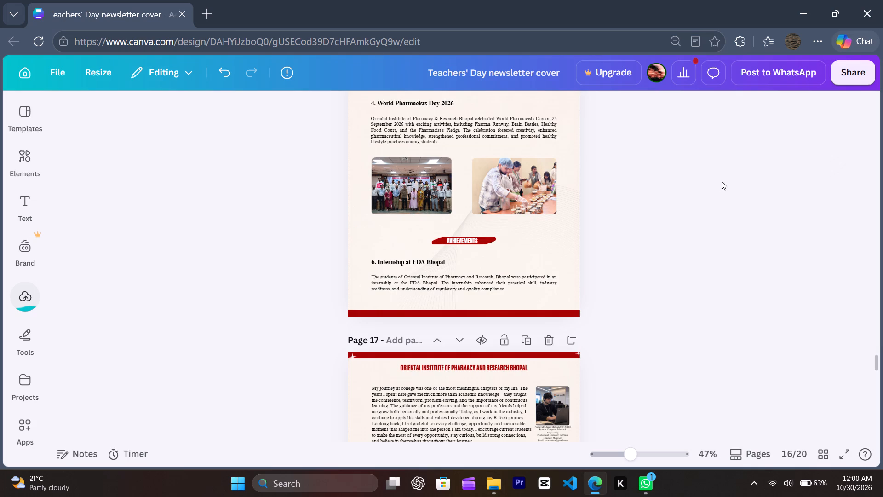
Narrow the Internship at FDA Bhopal text box to end level with the Achievements banner's right end, nudging it slightly upward.
{"action": "left_click", "coordinate": [510, 282]}
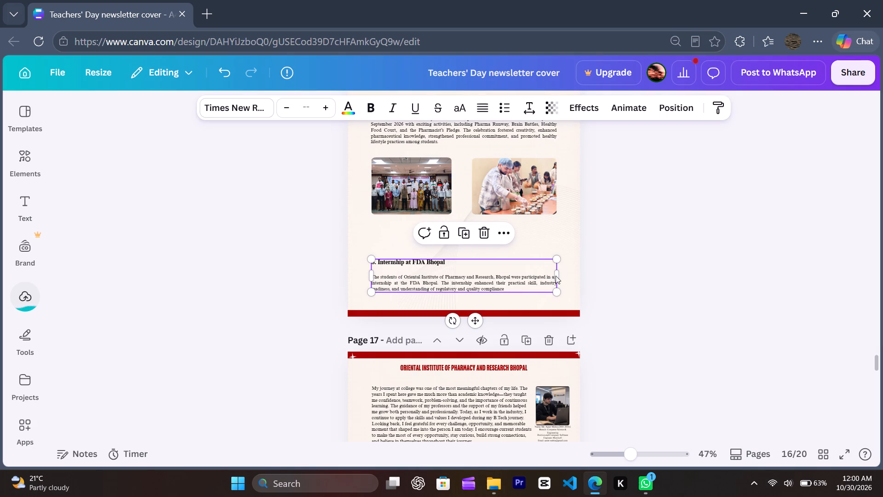
{"action": "left_click_drag", "start_coordinate": [558, 277], "coordinate": [480, 278]}
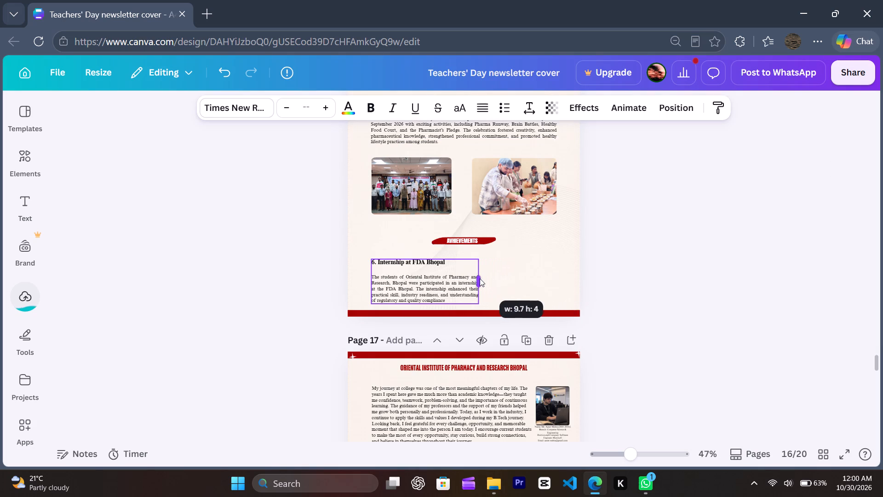
{"action": "left_click_drag", "start_coordinate": [480, 278], "coordinate": [515, 272]}
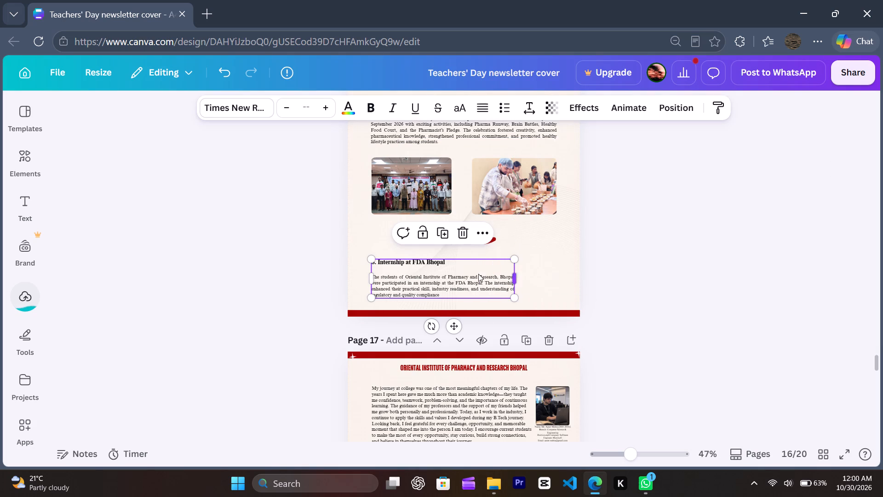
{"action": "left_click", "coordinate": [464, 275]}
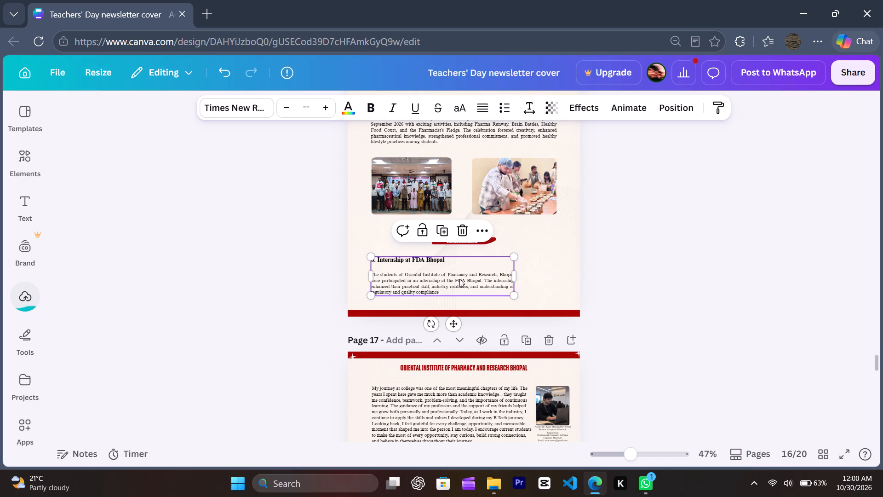
{"action": "left_click_drag", "start_coordinate": [518, 275], "coordinate": [515, 274]}
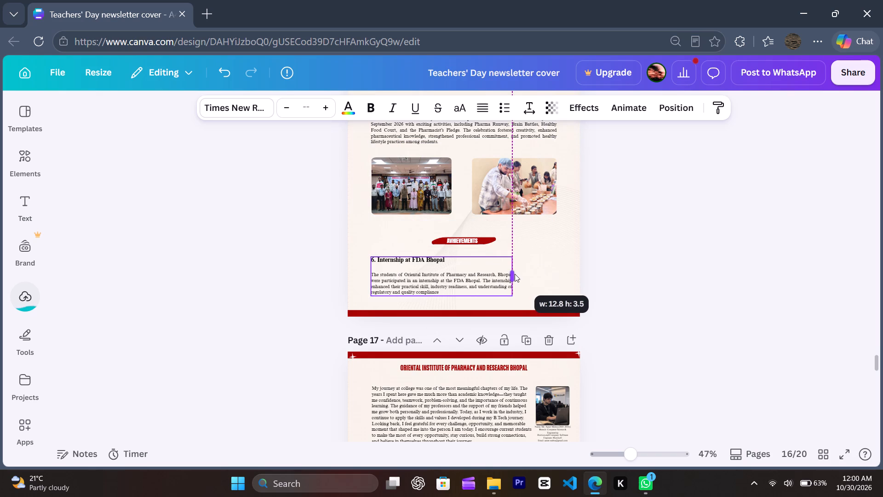
{"action": "left_click_drag", "start_coordinate": [515, 274], "coordinate": [499, 276]}
{"action": "left_click", "coordinate": [662, 277]}
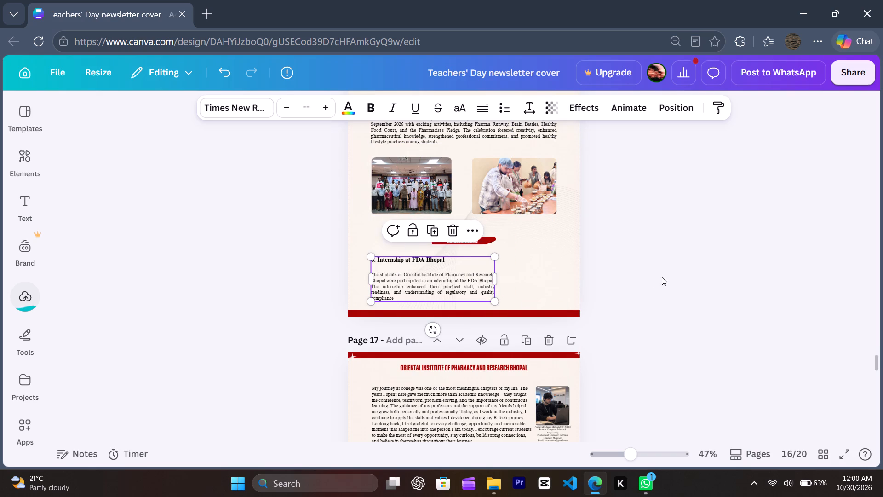
Duplicate the food preparation photo on page 16, undoing its trial move and the extra pasted copy.
{"action": "left_click", "coordinate": [507, 191]}
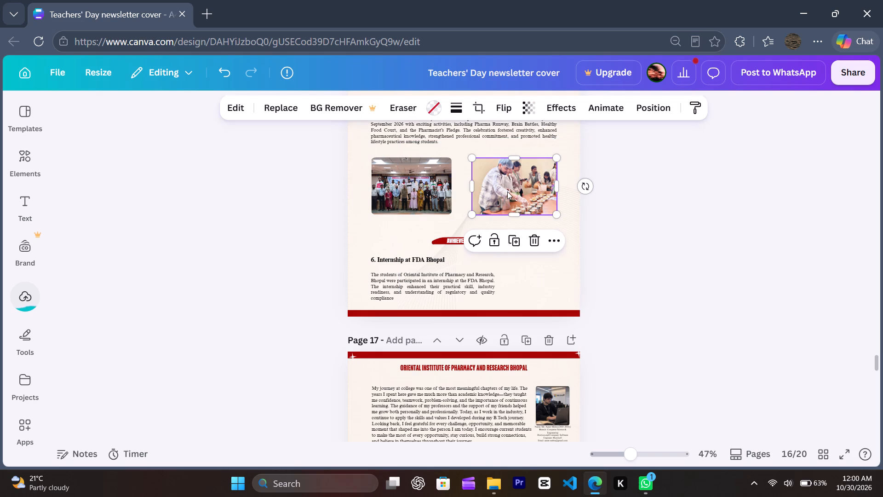
{"action": "key", "text": "ctrl+c"}
{"action": "left_click_drag", "start_coordinate": [521, 187], "coordinate": [522, 195]}
{"action": "left_click_drag", "start_coordinate": [522, 195], "coordinate": [521, 221]}
{"action": "key", "text": "ctrl+z"}
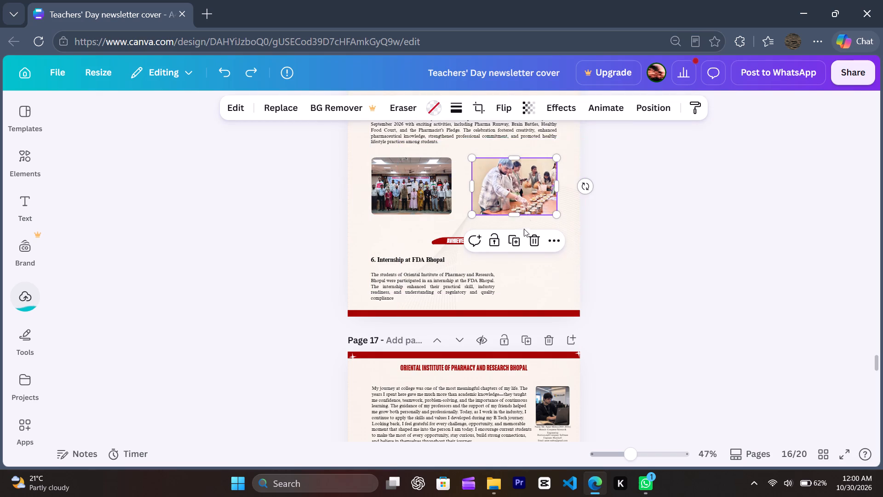
{"action": "left_click", "coordinate": [517, 235]}
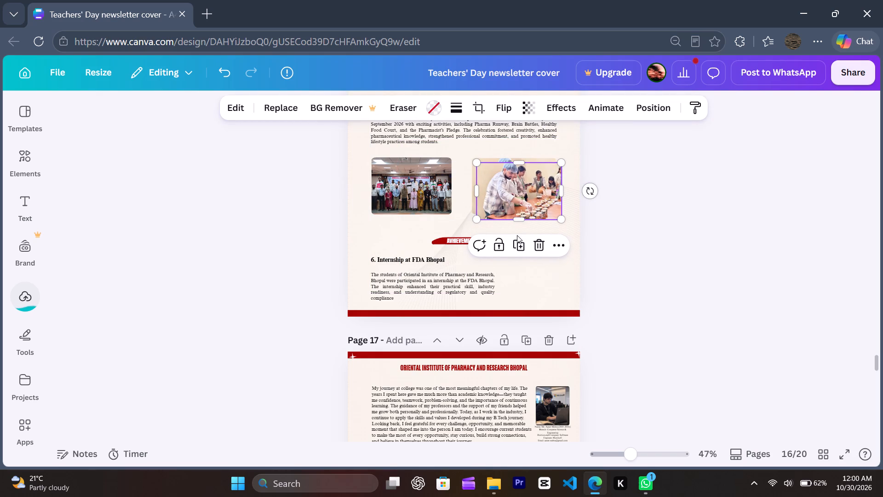
{"action": "key", "text": "ctrl+v"}
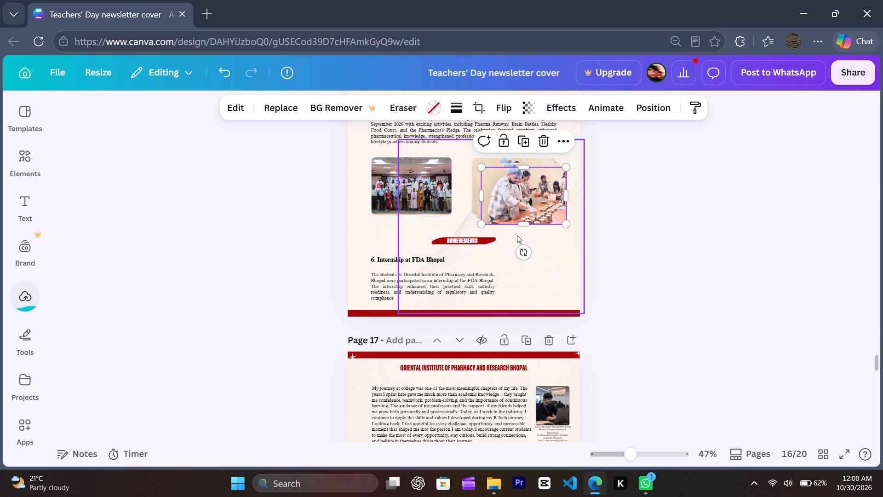
{"action": "key", "text": "ctrl+z"}
Copy photo 6 from the Downloads folder and try to paste it onto page 16 beside the Internship at FDA Bhopal text.
{"action": "key", "text": "alt+Tab"}
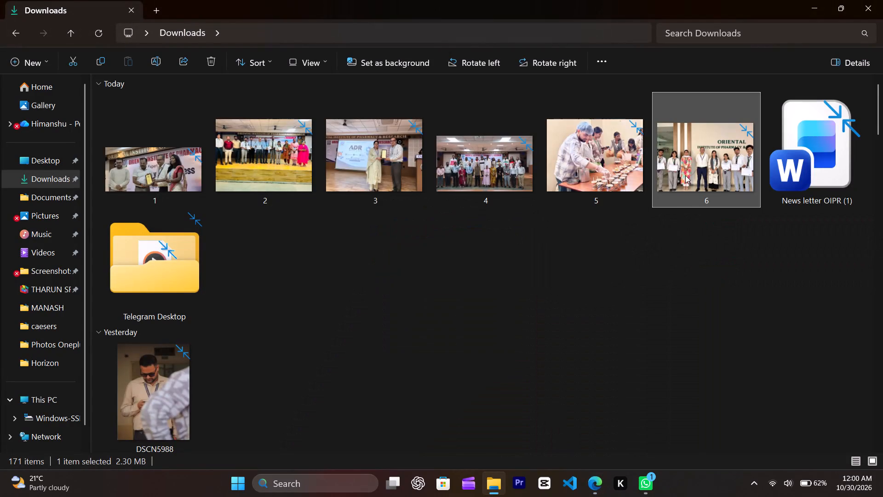
{"action": "left_click", "coordinate": [694, 179]}
{"action": "key", "text": "ctrl+c"}
{"action": "key", "text": "alt+Tab"}
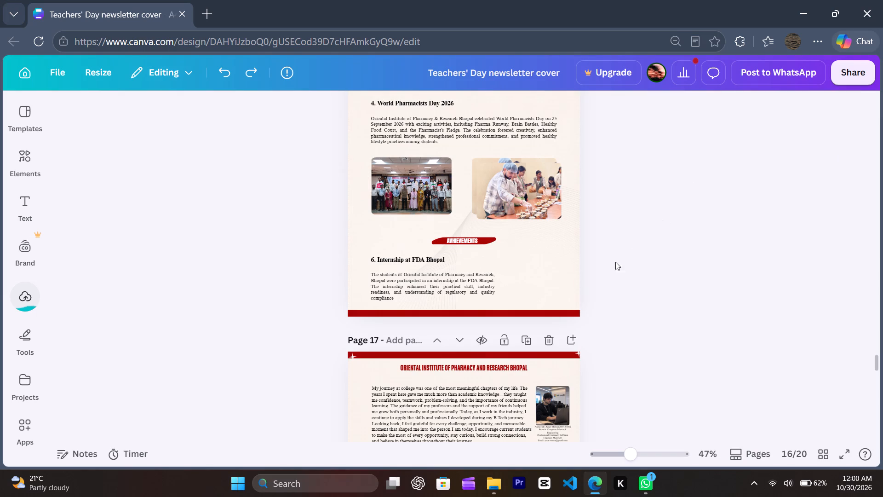
{"action": "left_click", "coordinate": [536, 261]}
{"action": "key", "text": "ctrl+v"}
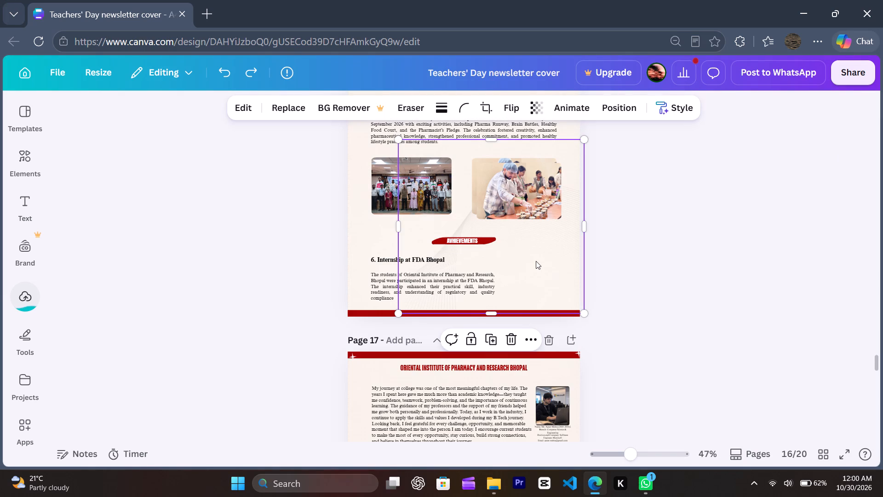
{"action": "left_click", "coordinate": [640, 191]}
Review the layout of pages 16 to 18, examining the alumni testimonials and photos on page 17 up close.
{"action": "scroll", "coordinate": [640, 191], "scroll_direction": "up", "scroll_amount": 1}
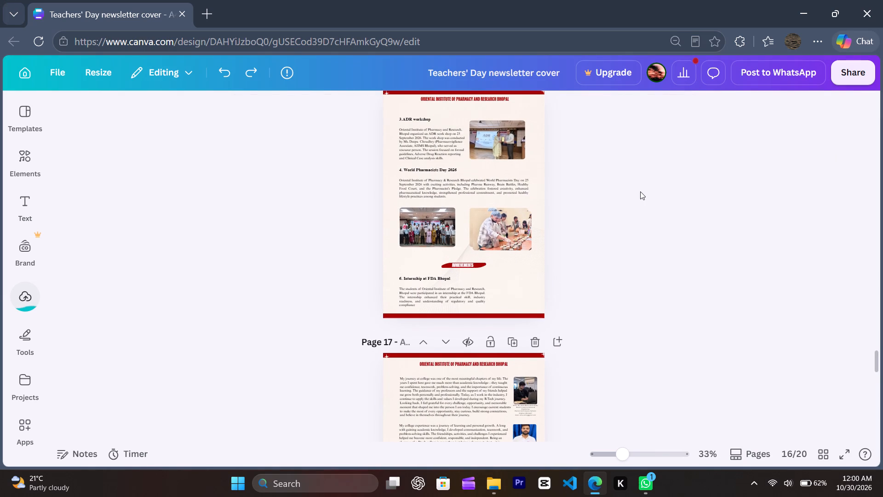
{"action": "scroll", "coordinate": [640, 191], "scroll_direction": "down", "scroll_amount": 1}
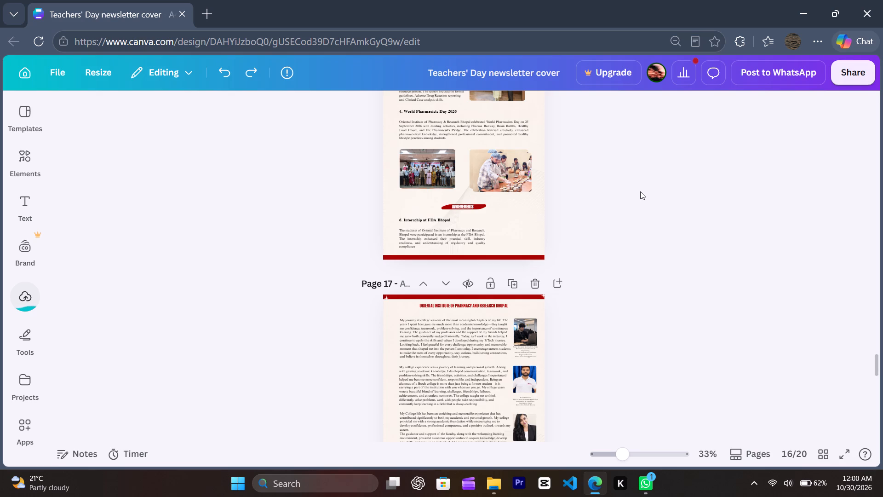
{"action": "scroll", "coordinate": [640, 191], "scroll_direction": "down", "scroll_amount": 1}
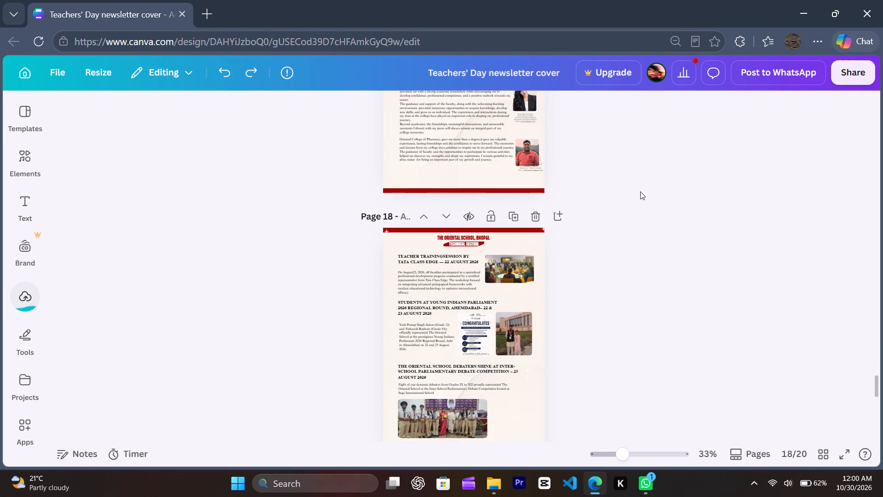
{"action": "scroll", "coordinate": [640, 191], "scroll_direction": "up", "scroll_amount": 3}
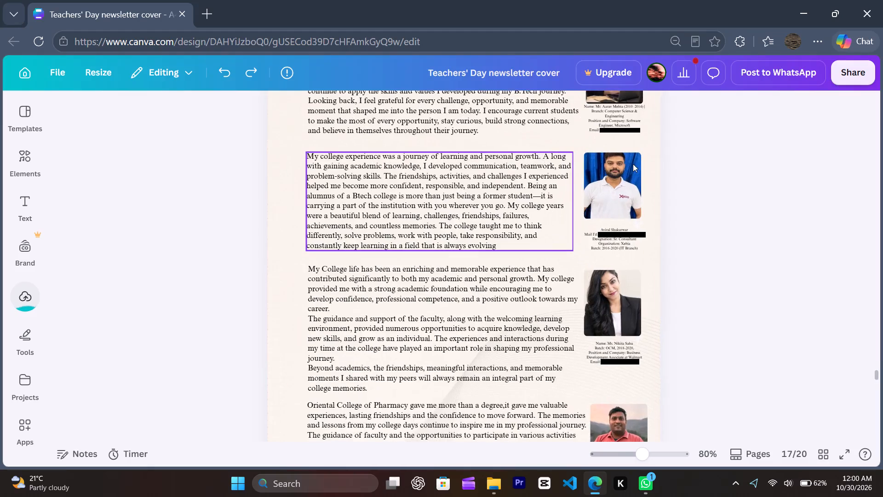
{"action": "scroll", "coordinate": [644, 169], "scroll_direction": "up", "scroll_amount": 1}
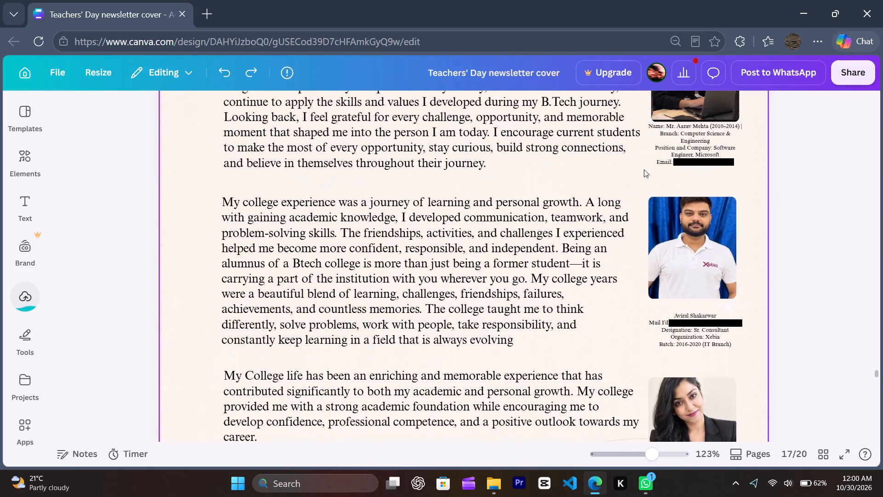
{"action": "scroll", "coordinate": [644, 169], "scroll_direction": "up", "scroll_amount": 5}
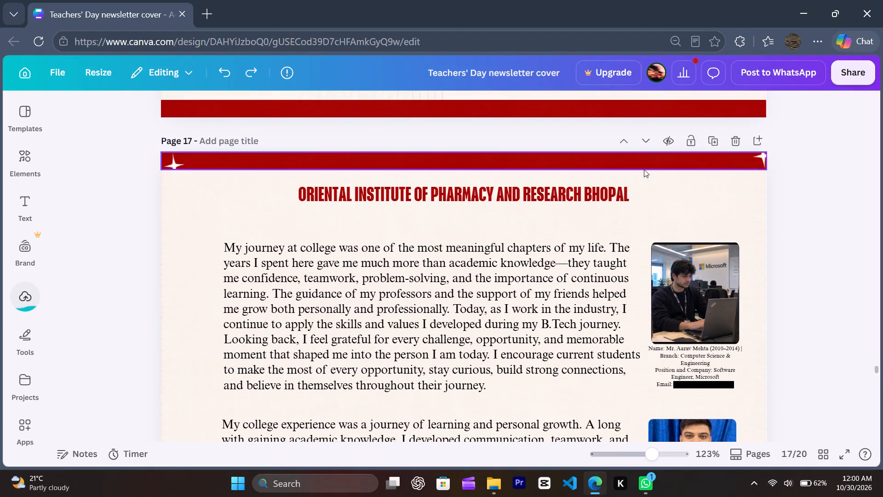
{"action": "scroll", "coordinate": [644, 169], "scroll_direction": "down", "scroll_amount": 1}
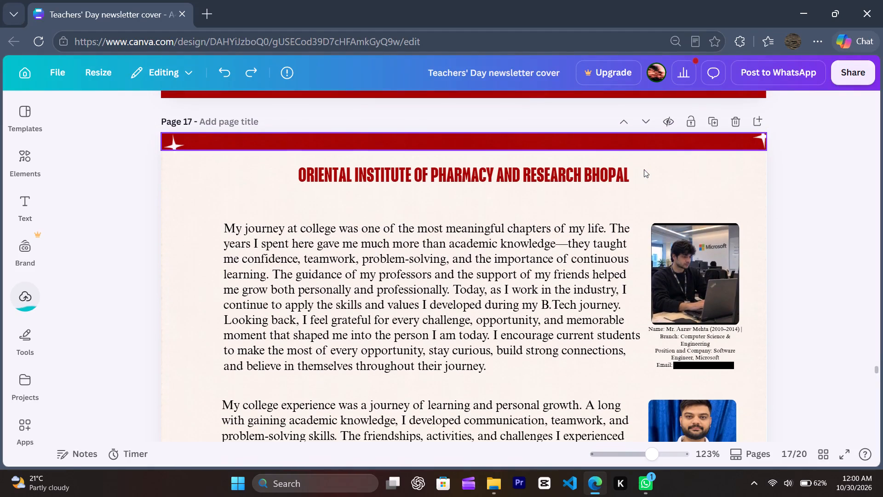
{"action": "scroll", "coordinate": [644, 169], "scroll_direction": "down", "scroll_amount": 2}
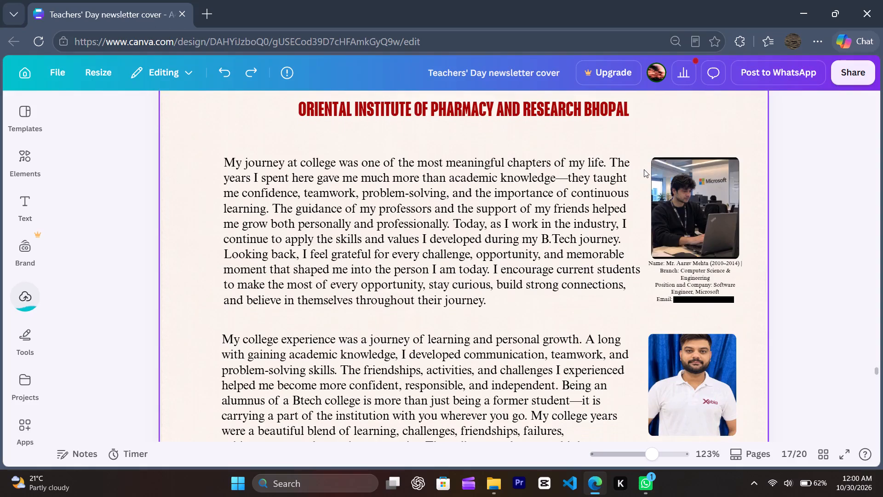
{"action": "scroll", "coordinate": [644, 169], "scroll_direction": "up", "scroll_amount": 3}
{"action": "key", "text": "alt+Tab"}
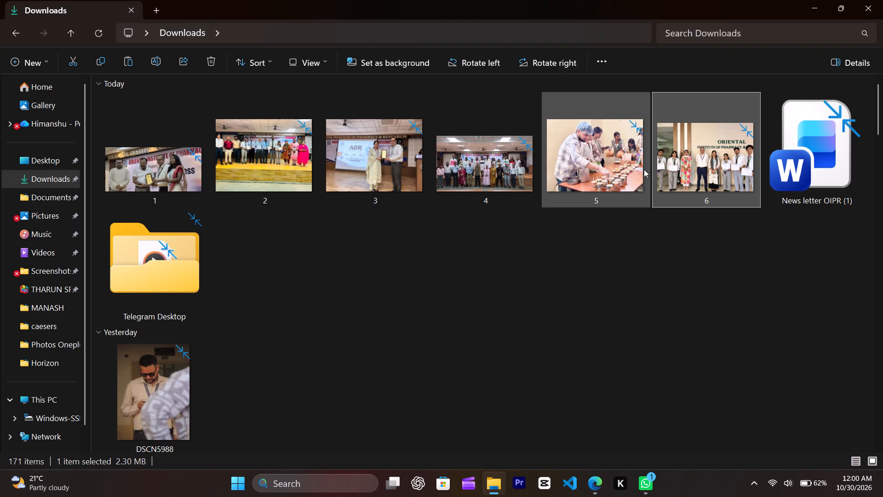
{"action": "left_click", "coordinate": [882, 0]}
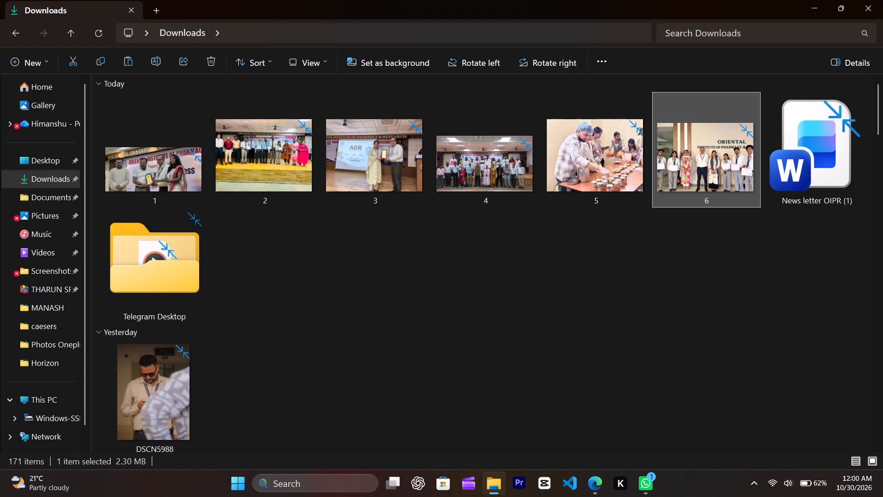
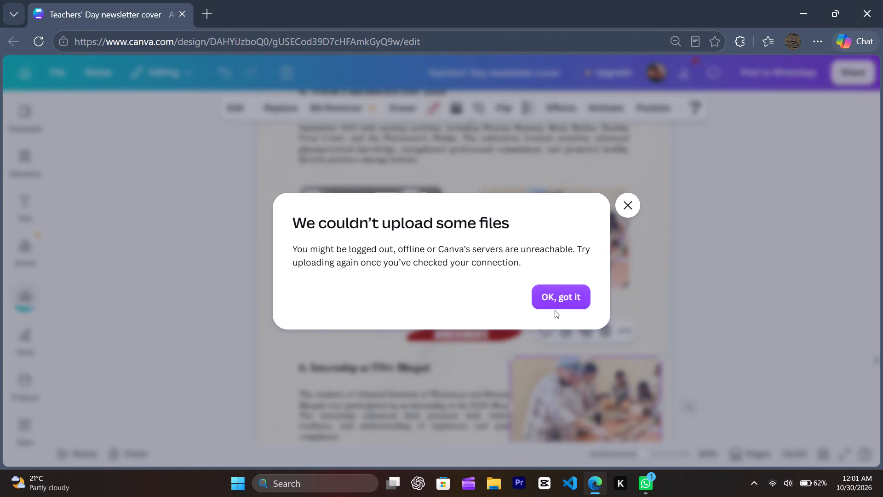
Shrink the duplicated food preparation photo on page 16 and place it beside the Internship at FDA Bhopal paragraph, aligned with the photo above.
{"action": "left_click", "coordinate": [556, 302]}
{"action": "scroll", "coordinate": [556, 302], "scroll_direction": "down", "scroll_amount": 1}
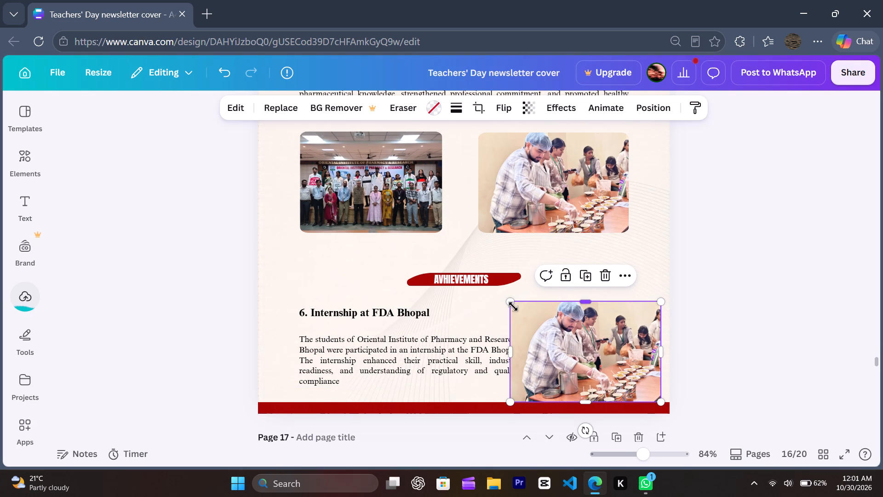
{"action": "left_click_drag", "start_coordinate": [512, 304], "coordinate": [546, 306]}
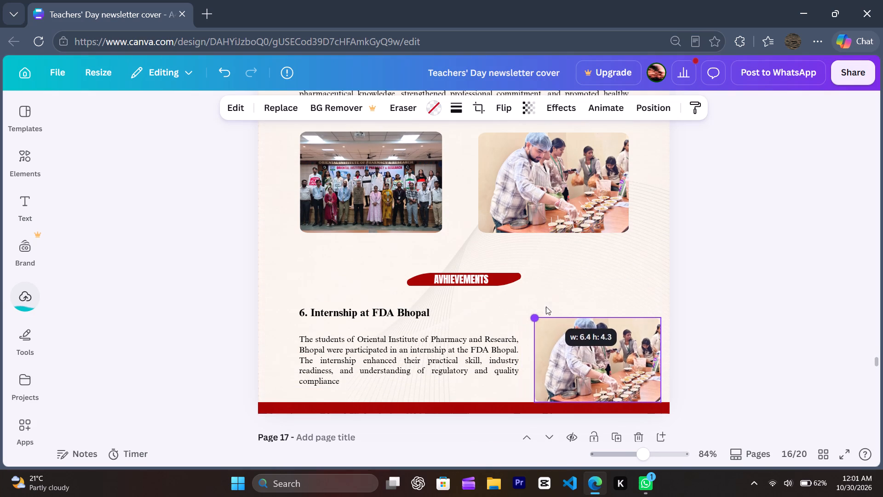
{"action": "left_click_drag", "start_coordinate": [569, 360], "coordinate": [534, 340]}
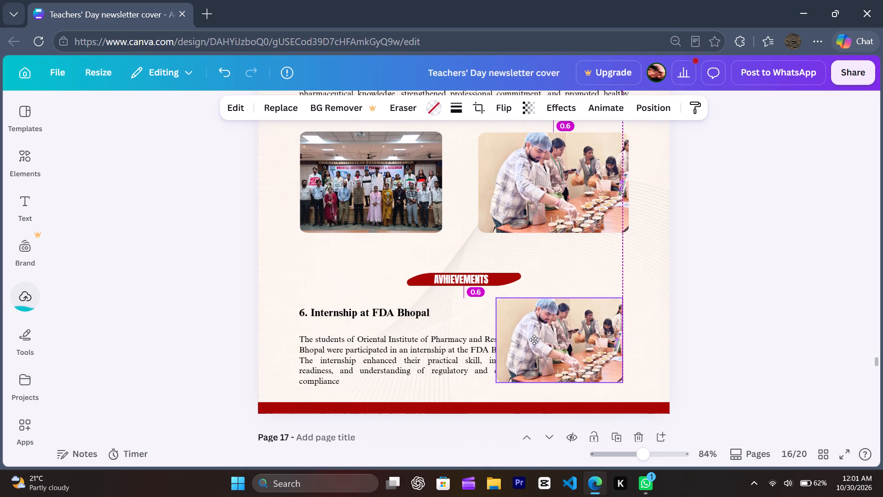
{"action": "left_click_drag", "start_coordinate": [534, 340], "coordinate": [536, 340]}
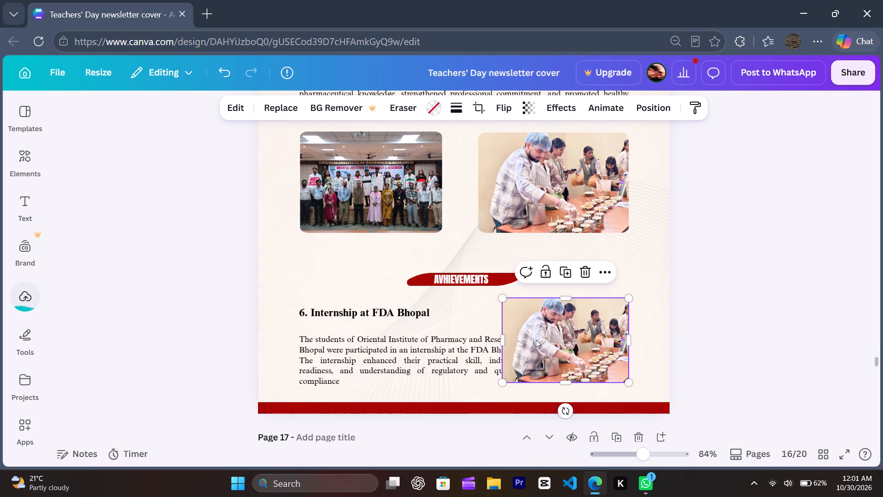
{"action": "left_click_drag", "start_coordinate": [506, 297], "coordinate": [531, 310]}
{"action": "left_click", "coordinate": [554, 261]}
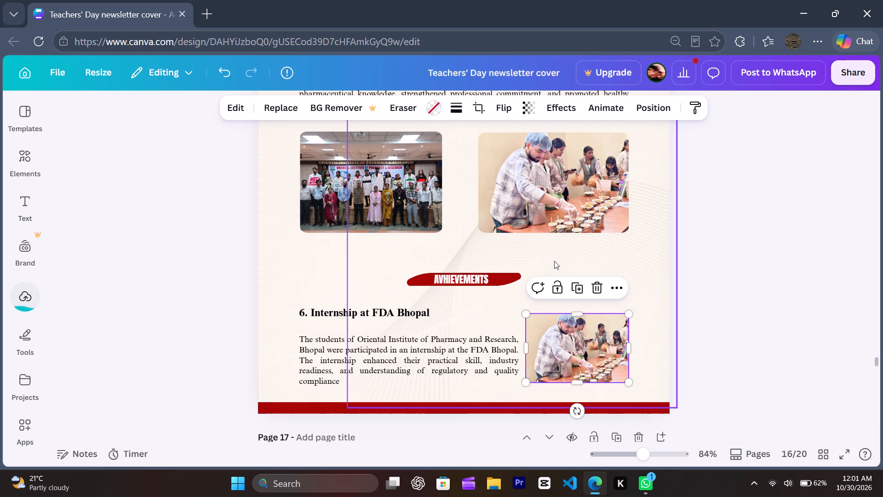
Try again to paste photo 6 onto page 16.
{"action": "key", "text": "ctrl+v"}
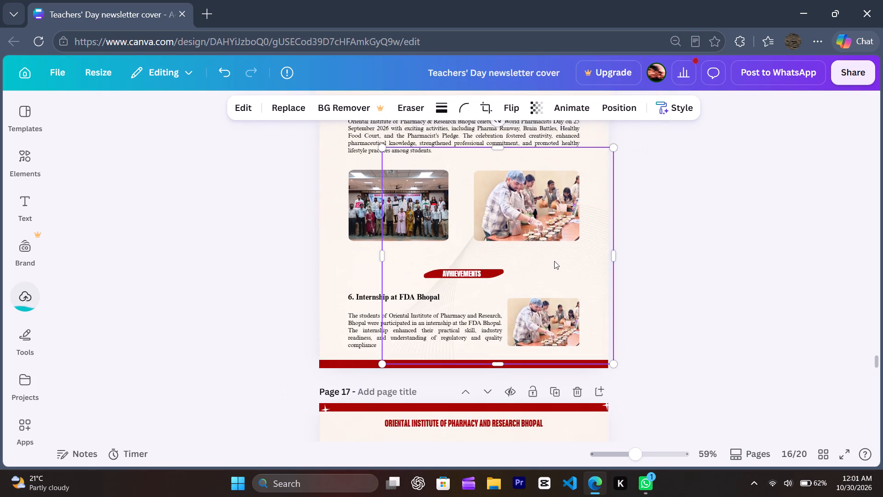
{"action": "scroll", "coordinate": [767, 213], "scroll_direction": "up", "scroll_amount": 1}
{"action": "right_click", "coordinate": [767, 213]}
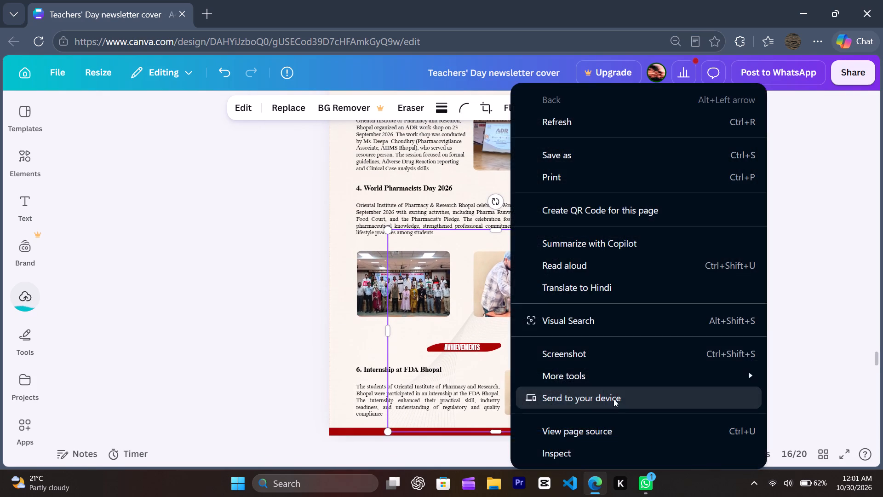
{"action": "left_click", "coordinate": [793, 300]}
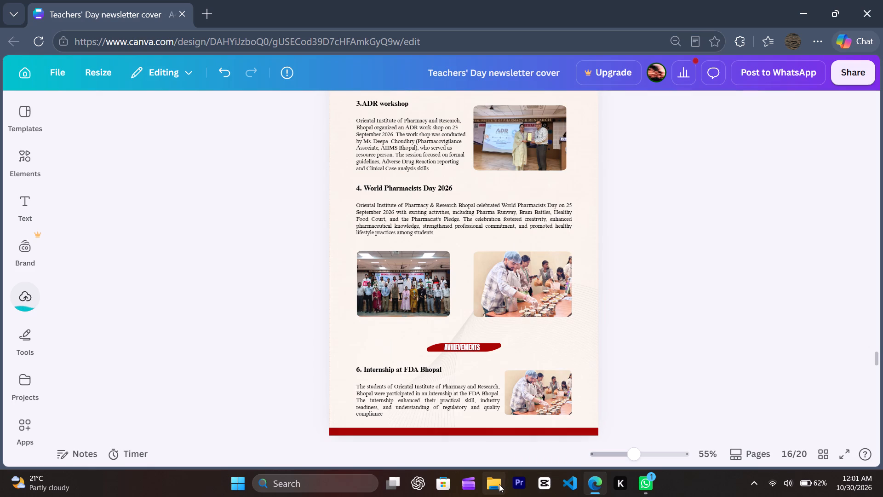
Find the Compiled Draft_Newsletter document in the Downloads folder and open it in Word.
{"action": "left_click", "coordinate": [499, 484]}
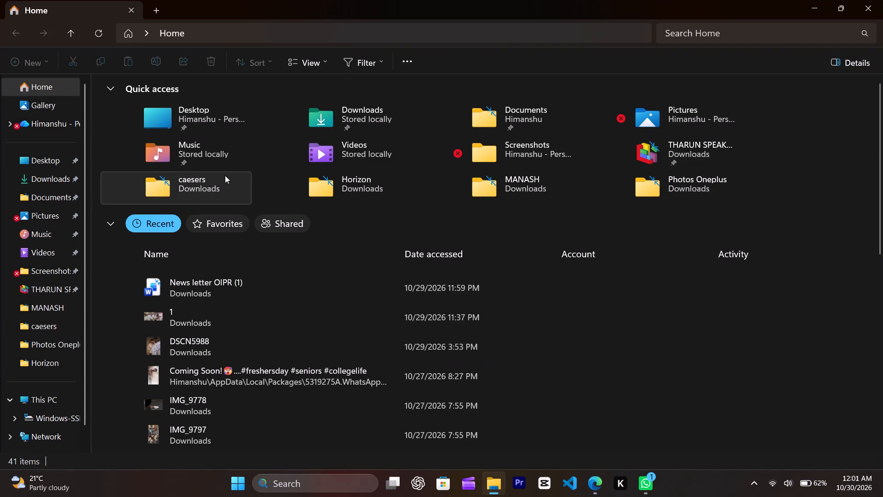
{"action": "left_click", "coordinate": [57, 179]}
{"action": "scroll", "coordinate": [327, 233], "scroll_direction": "down", "scroll_amount": 1}
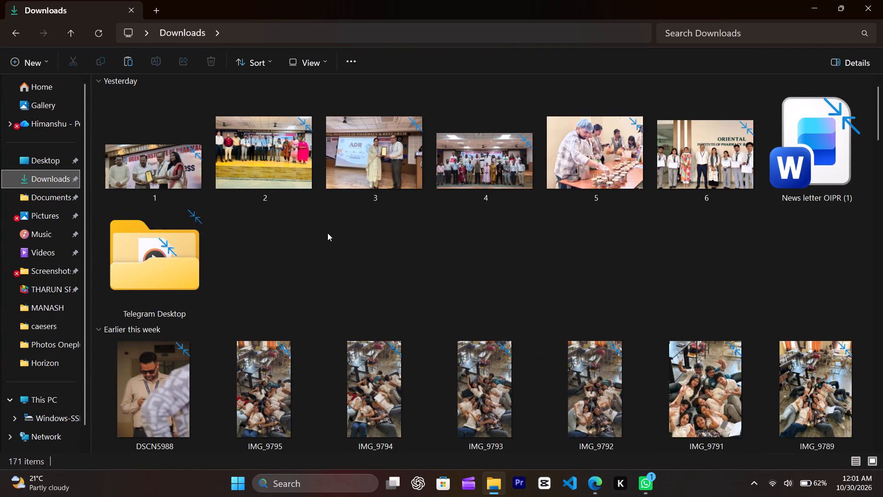
{"action": "scroll", "coordinate": [327, 233], "scroll_direction": "down", "scroll_amount": 4}
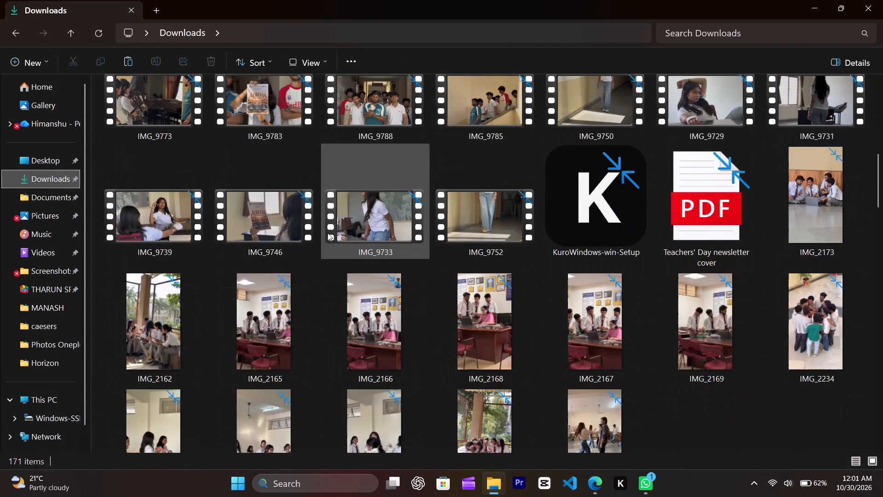
{"action": "scroll", "coordinate": [327, 233], "scroll_direction": "down", "scroll_amount": 2}
{"action": "scroll", "coordinate": [406, 248], "scroll_direction": "down", "scroll_amount": 2}
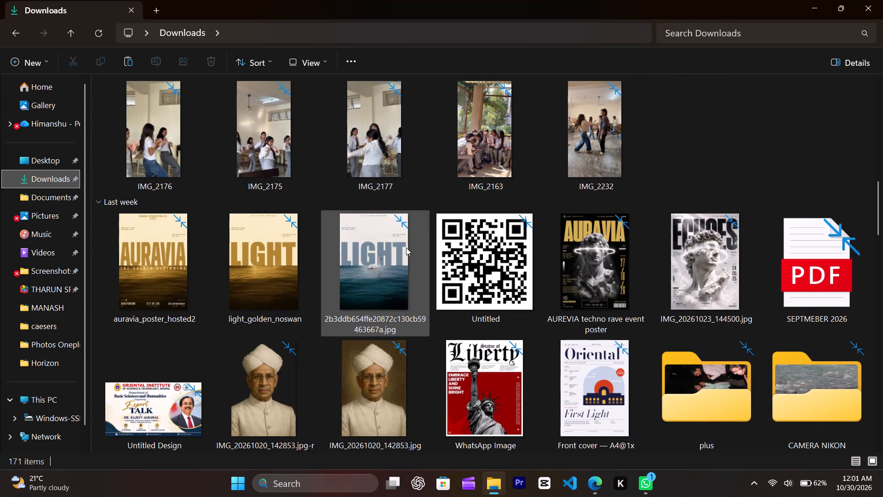
{"action": "scroll", "coordinate": [665, 268], "scroll_direction": "down", "scroll_amount": 2}
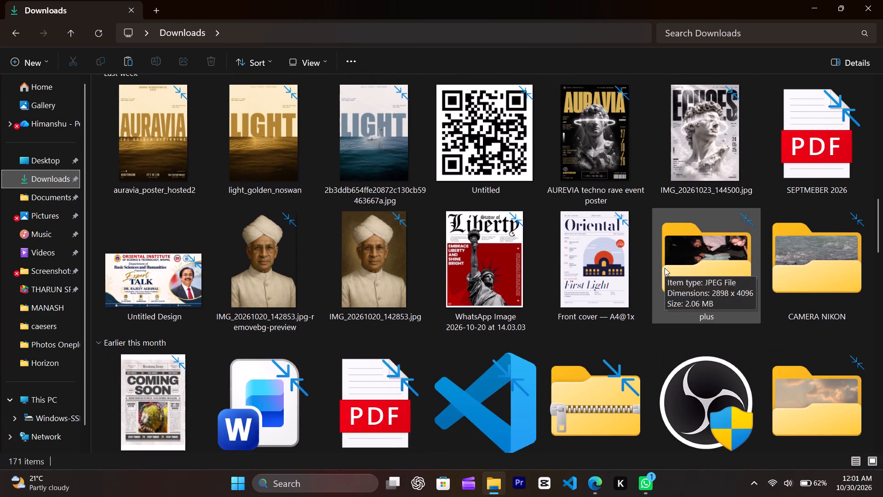
{"action": "scroll", "coordinate": [430, 325], "scroll_direction": "down", "scroll_amount": 1}
{"action": "scroll", "coordinate": [310, 364], "scroll_direction": "down", "scroll_amount": 1}
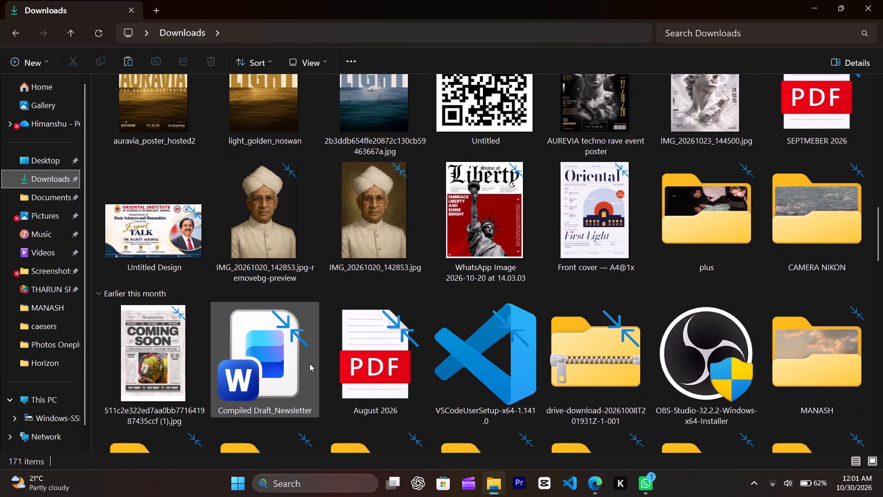
{"action": "double_click", "coordinate": [298, 360]}
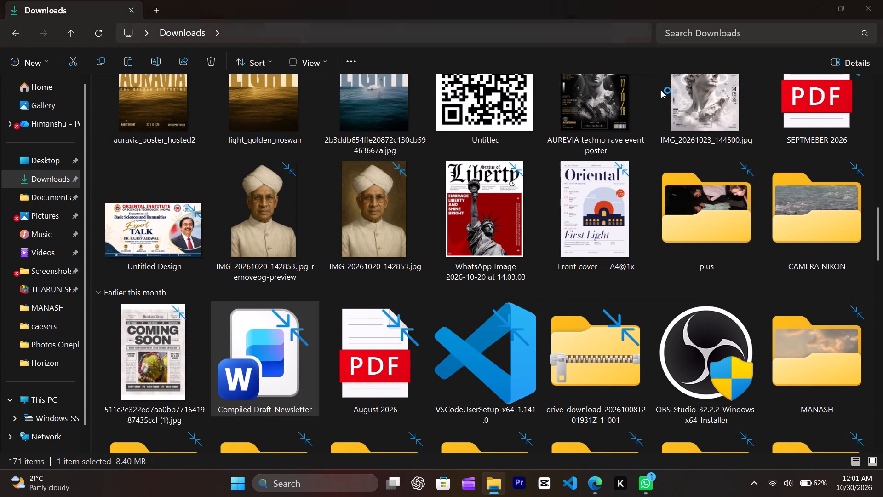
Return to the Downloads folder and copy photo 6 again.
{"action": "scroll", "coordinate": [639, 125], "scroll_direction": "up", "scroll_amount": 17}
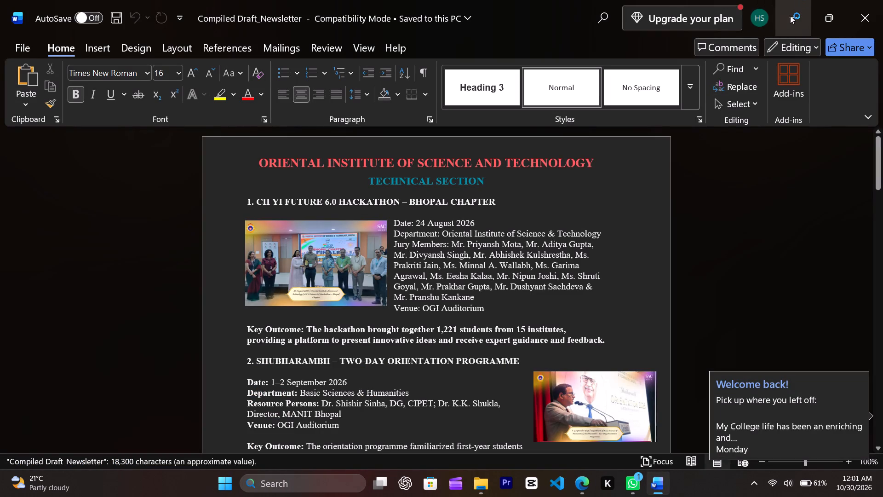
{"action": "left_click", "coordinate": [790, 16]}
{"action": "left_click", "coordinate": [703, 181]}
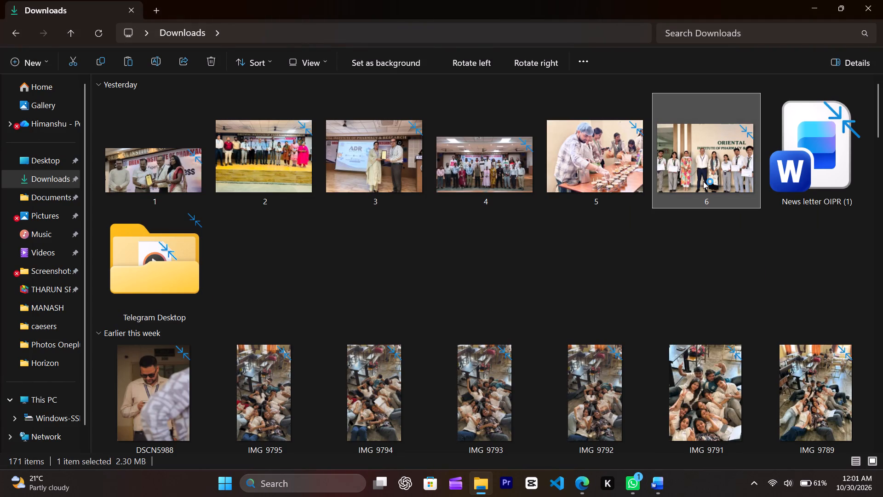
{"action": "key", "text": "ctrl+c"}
Find the ALUMNI SECTION heading in the Compiled Draft_Newsletter document and copy it.
{"action": "key", "text": "alt+Tab"}
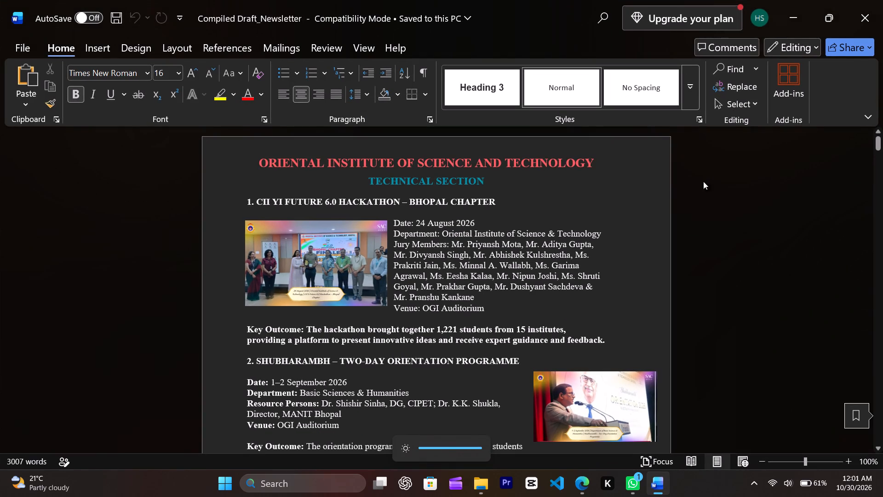
{"action": "scroll", "coordinate": [548, 247], "scroll_direction": "down", "scroll_amount": 4}
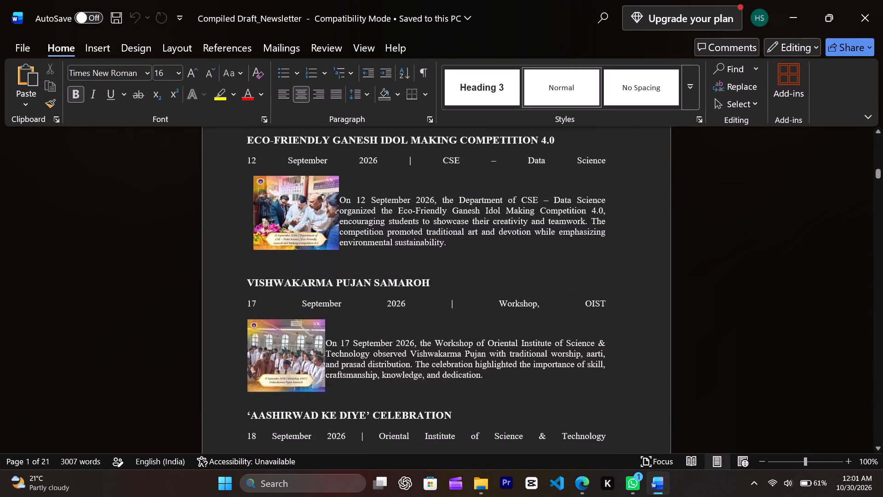
{"action": "scroll", "coordinate": [548, 247], "scroll_direction": "down", "scroll_amount": 2}
{"action": "scroll", "coordinate": [548, 247], "scroll_direction": "up", "scroll_amount": 4, "text": "ctrl"}
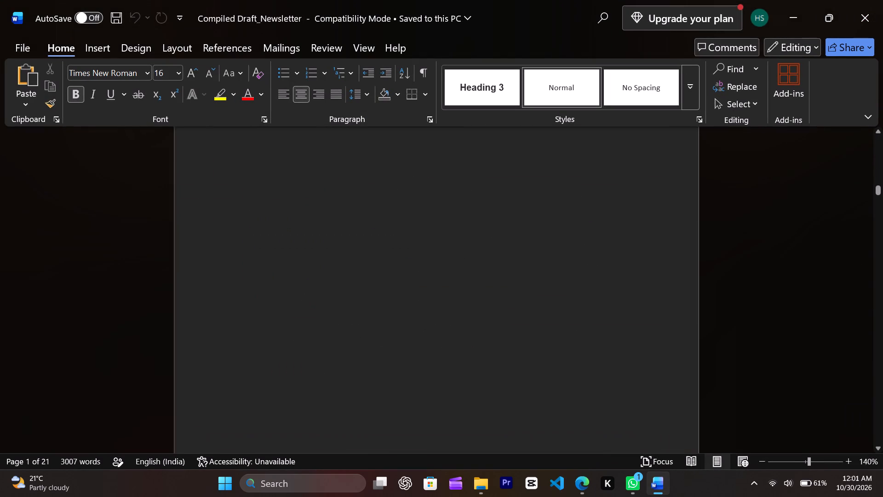
{"action": "scroll", "coordinate": [548, 247], "scroll_direction": "up", "scroll_amount": 1, "text": "ctrl"}
{"action": "scroll", "coordinate": [548, 247], "scroll_direction": "down", "scroll_amount": 4}
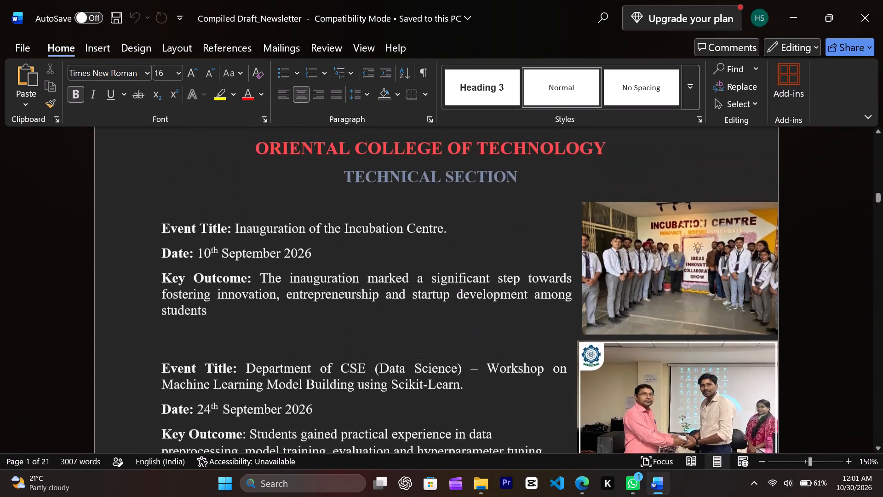
{"action": "scroll", "coordinate": [548, 247], "scroll_direction": "down", "scroll_amount": 6}
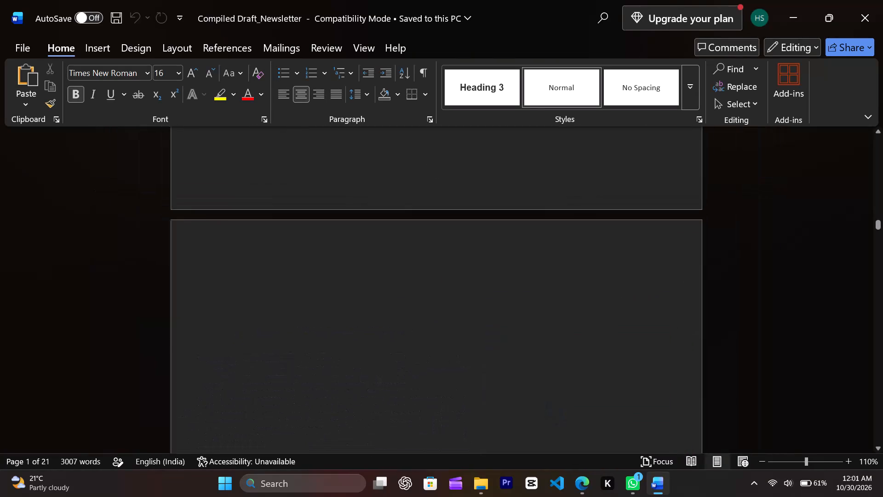
{"action": "scroll", "coordinate": [548, 247], "scroll_direction": "down", "scroll_amount": 5}
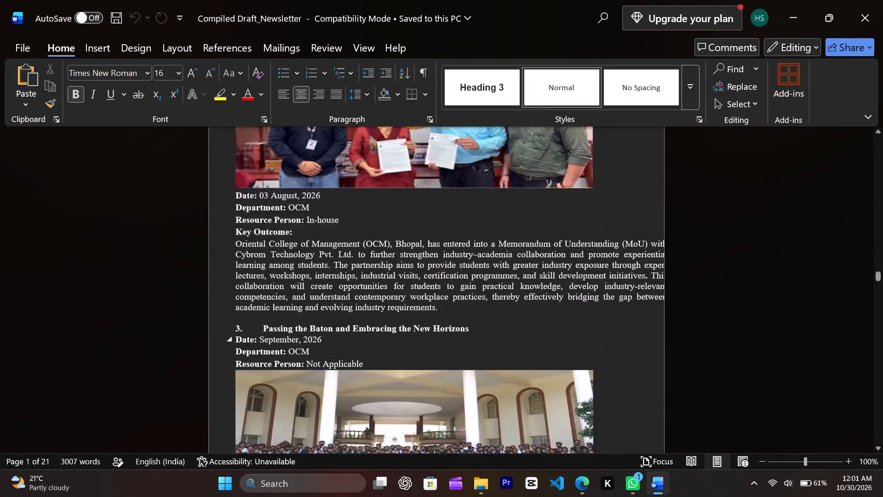
{"action": "scroll", "coordinate": [548, 247], "scroll_direction": "down", "scroll_amount": 4}
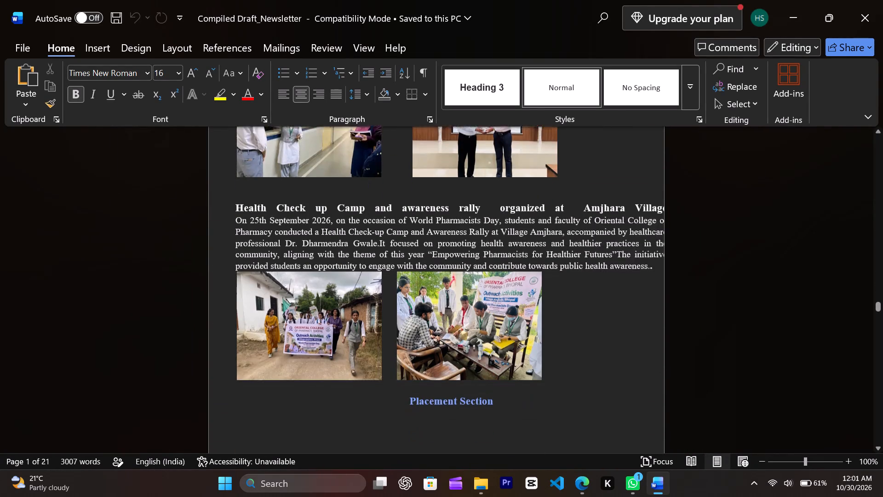
{"action": "scroll", "coordinate": [548, 247], "scroll_direction": "down", "scroll_amount": 5}
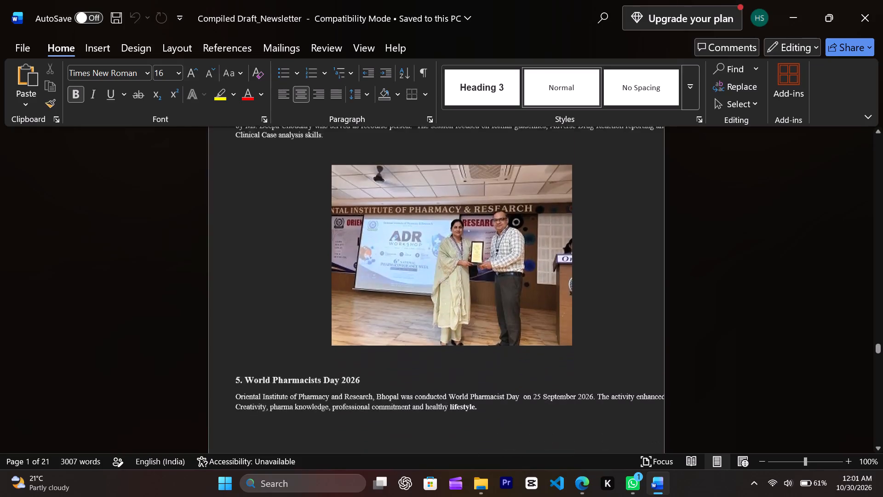
{"action": "scroll", "coordinate": [548, 247], "scroll_direction": "down", "scroll_amount": 3}
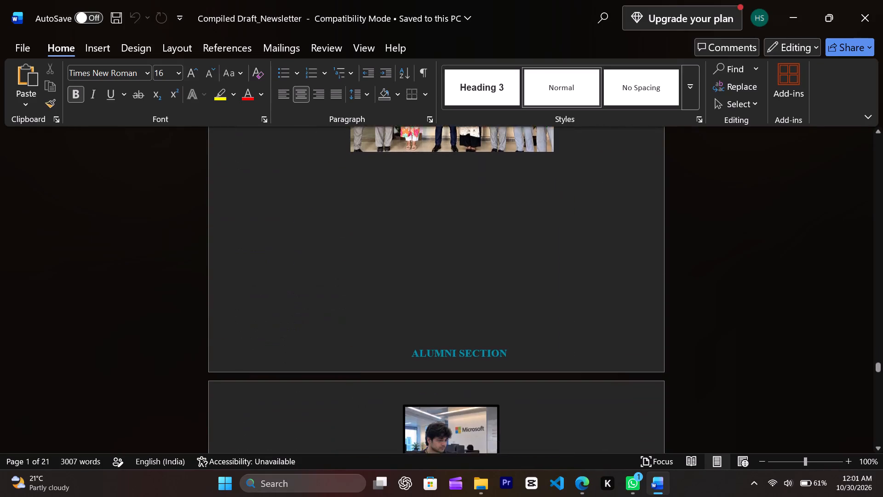
{"action": "scroll", "coordinate": [548, 247], "scroll_direction": "down", "scroll_amount": 1}
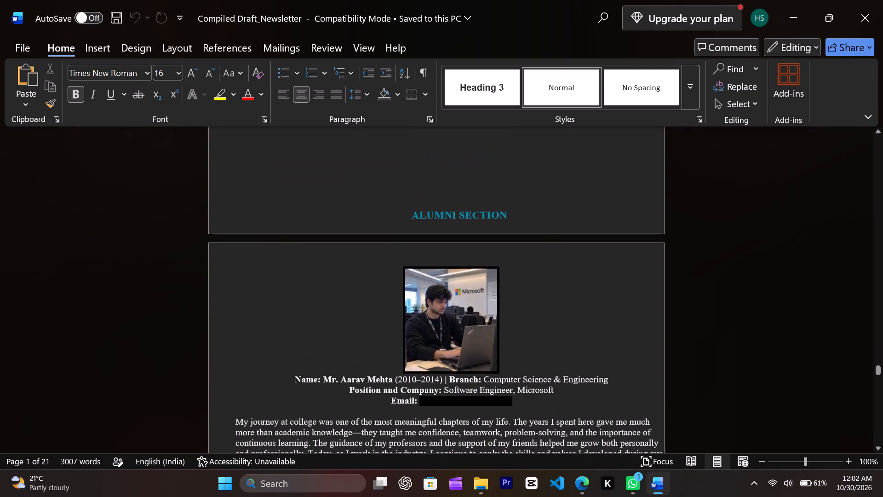
{"action": "triple_click", "coordinate": [488, 223]}
{"action": "key", "text": "ctrl+c"}
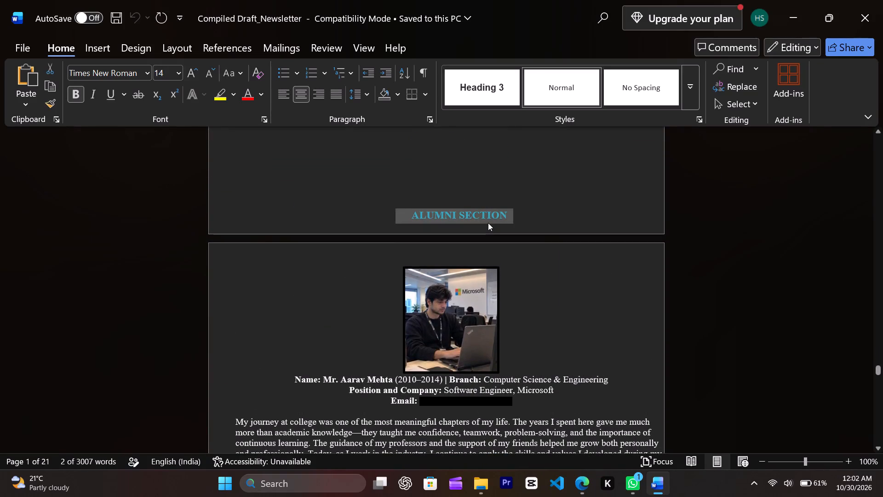
Back in Canva, replace the institute title at the top of page 17 with the copied ALUMNI SECTION heading, without a trailing blank line.
{"action": "key", "text": "alt+Tab"}
{"action": "key", "text": "alt+Tab"}
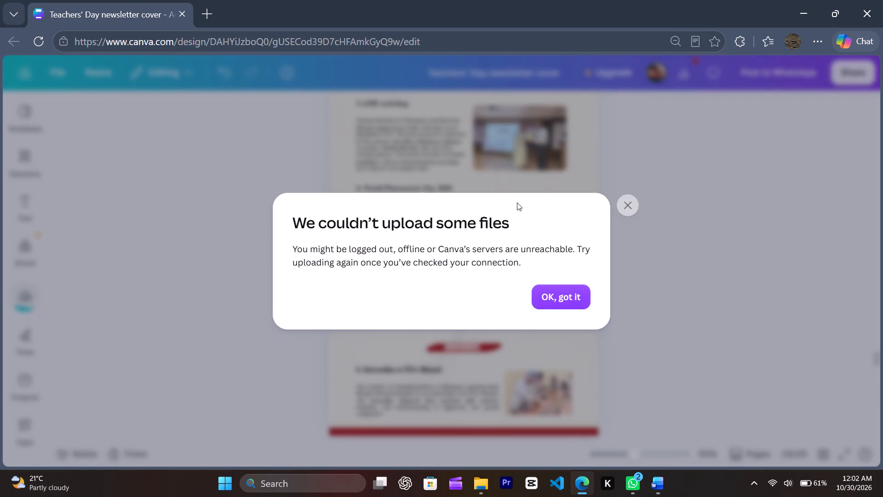
{"action": "left_click", "coordinate": [635, 212]}
{"action": "scroll", "coordinate": [487, 202], "scroll_direction": "up", "scroll_amount": 1}
{"action": "triple_click", "coordinate": [479, 168]}
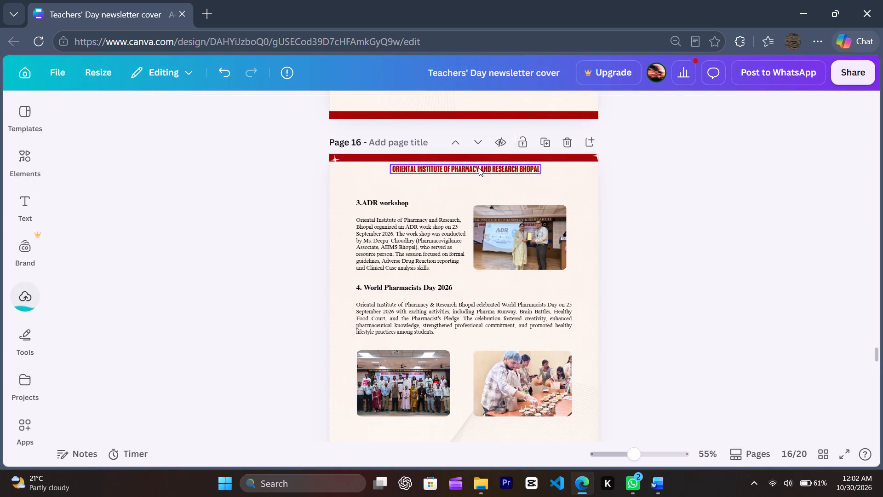
{"action": "left_click", "coordinate": [691, 202]}
{"action": "scroll", "coordinate": [691, 202], "scroll_direction": "down", "scroll_amount": 3}
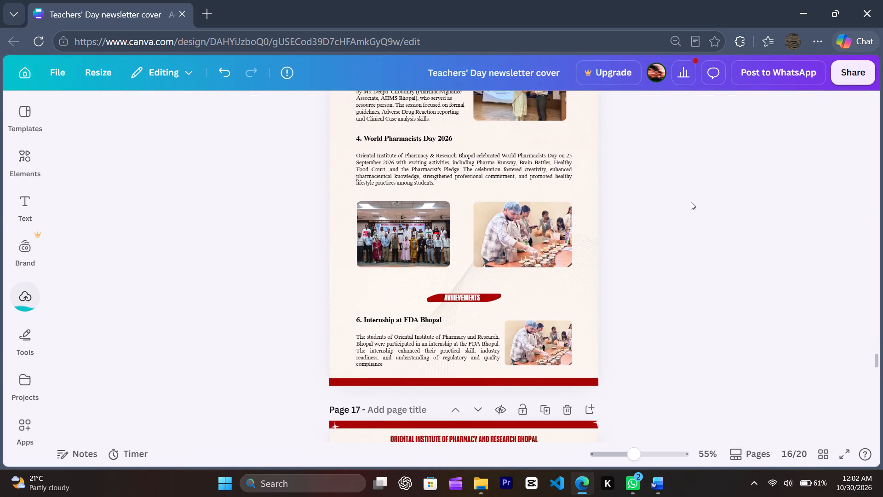
{"action": "scroll", "coordinate": [691, 202], "scroll_direction": "down", "scroll_amount": 3}
{"action": "triple_click", "coordinate": [499, 249]}
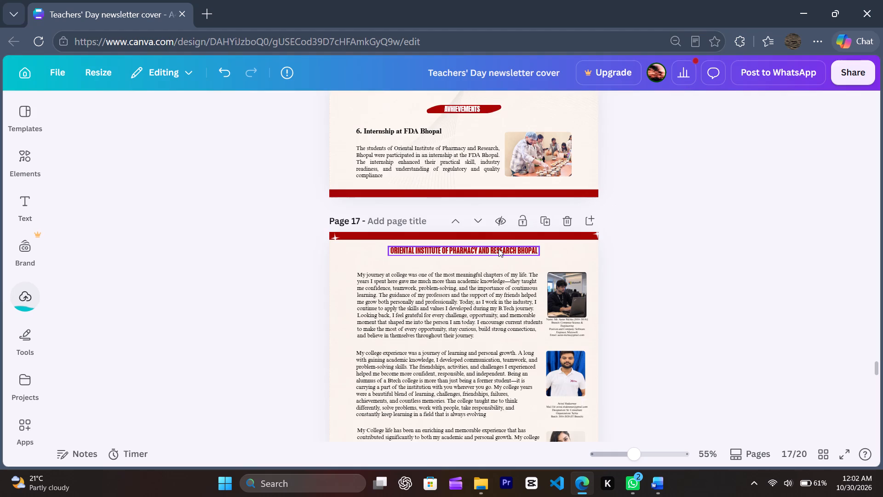
{"action": "key", "text": "ctrl+v"}
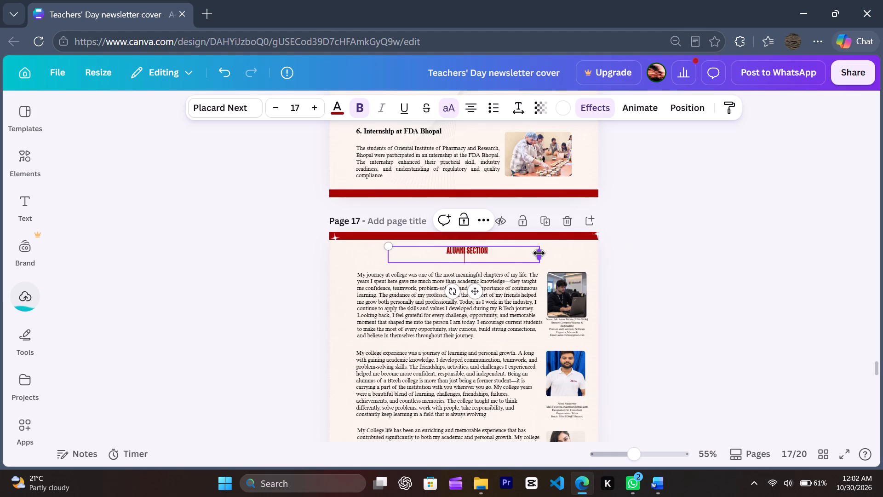
{"action": "key", "text": "BackSpace"}
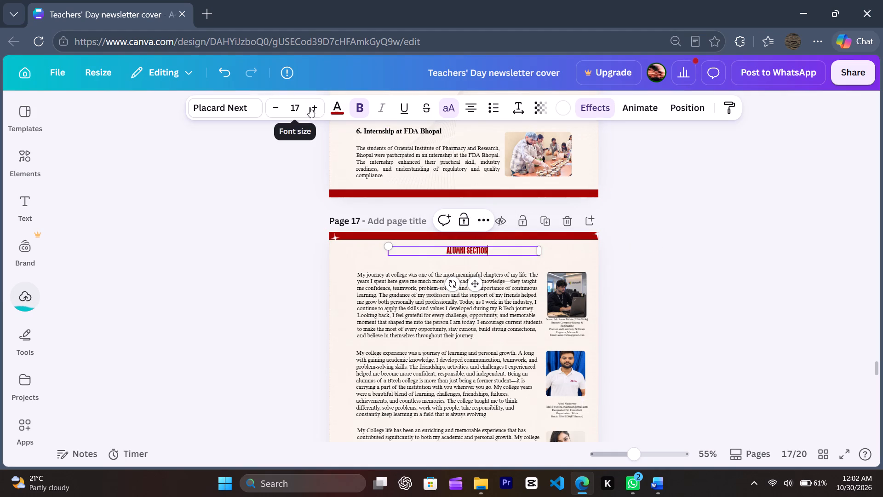
Increase the font size of the ALUMNI SECTION heading on page 17 by four points.
{"action": "triple_click", "coordinate": [310, 107]}
{"action": "left_click", "coordinate": [310, 107]}
{"action": "left_click", "coordinate": [777, 282]}
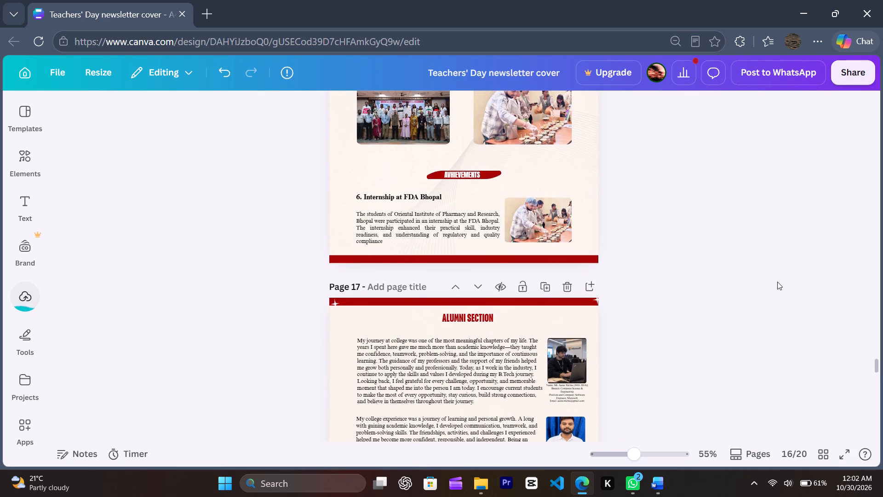
Move the overlapping details caption of the last alumnus on page 17 just below his photo, aligned with the captions above.
{"action": "scroll", "coordinate": [777, 282], "scroll_direction": "down", "scroll_amount": 2}
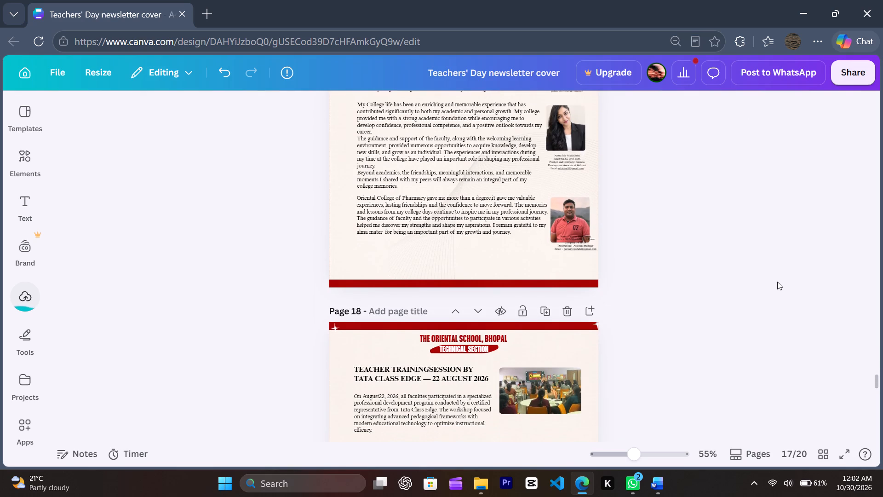
{"action": "scroll", "coordinate": [777, 282], "scroll_direction": "down", "scroll_amount": 1}
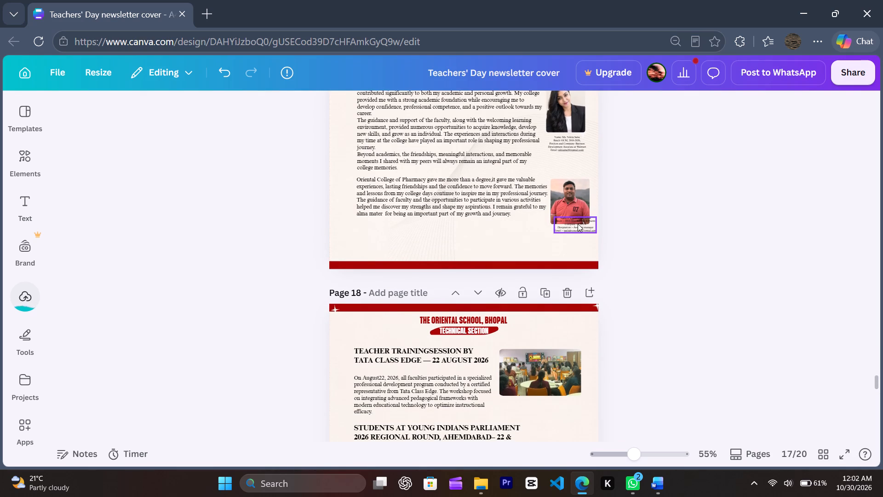
{"action": "left_click_drag", "start_coordinate": [578, 224], "coordinate": [571, 237]}
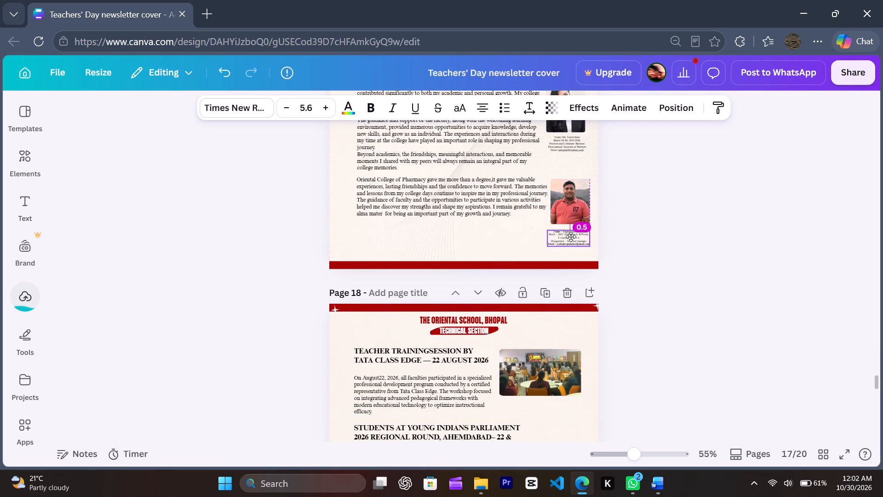
{"action": "left_click_drag", "start_coordinate": [571, 237], "coordinate": [569, 237]}
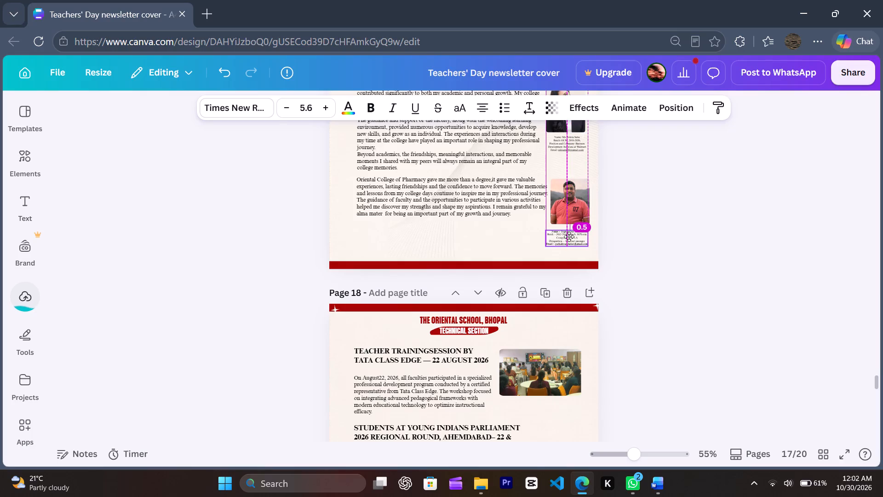
{"action": "left_click_drag", "start_coordinate": [569, 237], "coordinate": [569, 237]}
{"action": "left_click", "coordinate": [652, 177]}
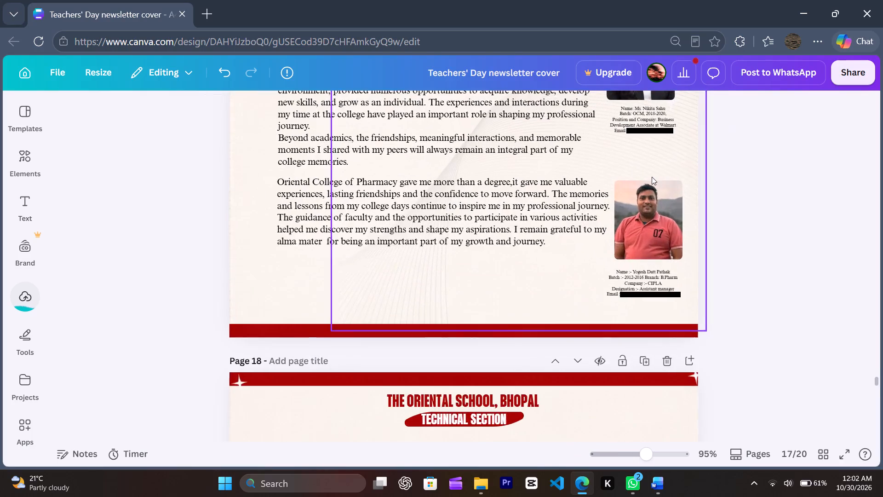
{"action": "left_click", "coordinate": [735, 196]}
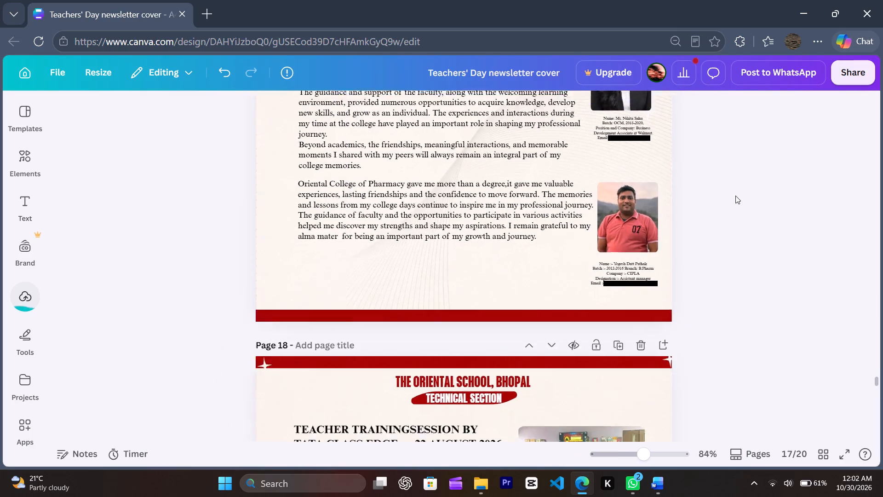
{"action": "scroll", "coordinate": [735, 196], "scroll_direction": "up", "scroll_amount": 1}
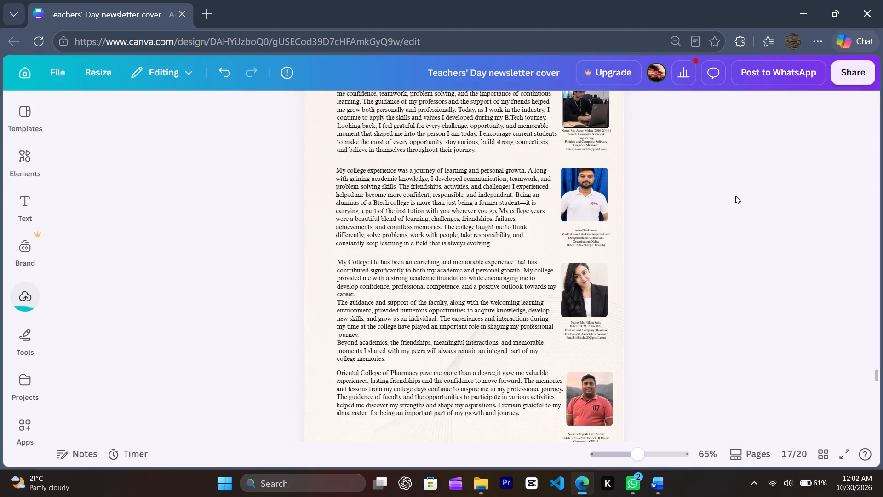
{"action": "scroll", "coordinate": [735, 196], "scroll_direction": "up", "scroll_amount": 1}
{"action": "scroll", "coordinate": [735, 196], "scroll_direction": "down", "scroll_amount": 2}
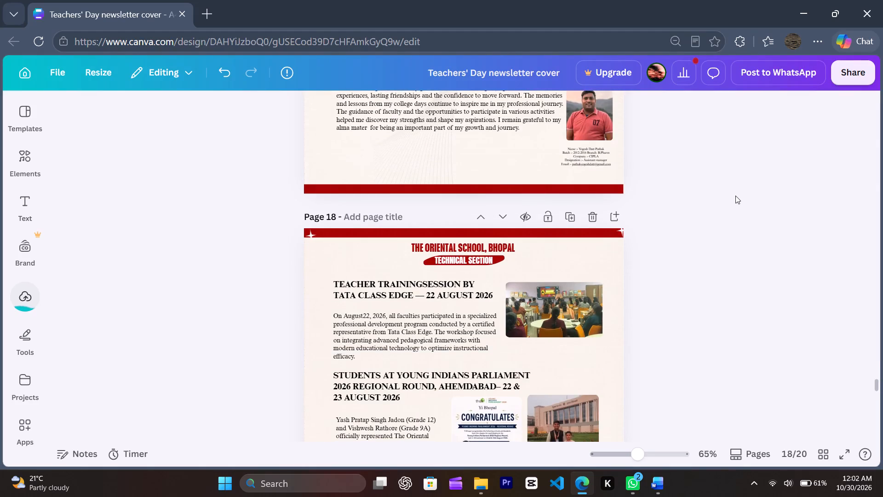
Switch to Word and close the Compiled Draft_Newsletter document, leaving no document open.
{"action": "key", "text": "alt+Tab"}
{"action": "scroll", "coordinate": [608, 269], "scroll_direction": "up", "scroll_amount": 1}
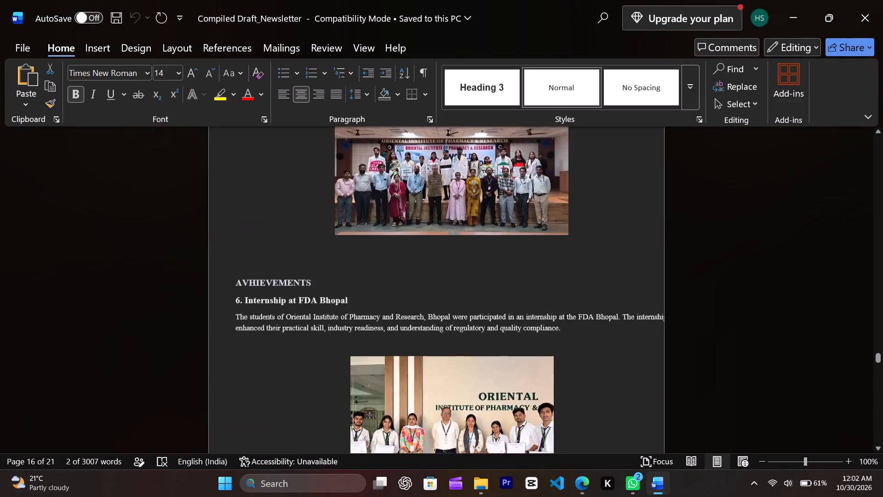
{"action": "scroll", "coordinate": [608, 269], "scroll_direction": "up", "scroll_amount": 1}
{"action": "key", "text": "ctrl+w"}
{"action": "key", "text": "ctrl+w"}
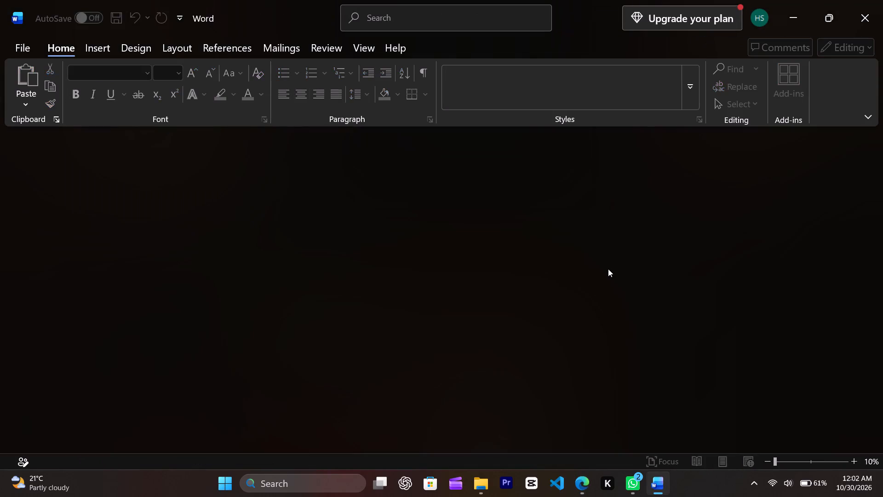
Close the empty Word window.
{"action": "left_click", "coordinate": [882, 0]}
Copy photo 6 from the Downloads folder in File Explorer and paste it onto page 16 of the Canva newsletter.
{"action": "scroll", "coordinate": [677, 210], "scroll_direction": "up", "scroll_amount": 2}
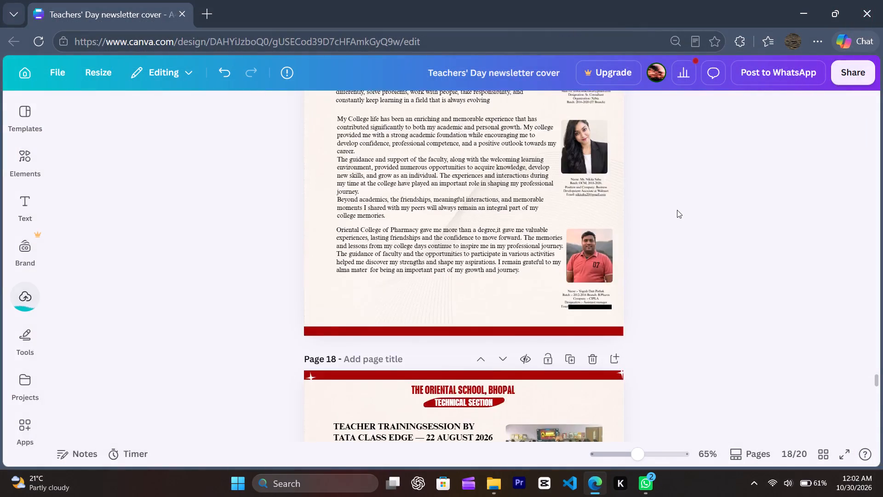
{"action": "scroll", "coordinate": [677, 210], "scroll_direction": "up", "scroll_amount": 8}
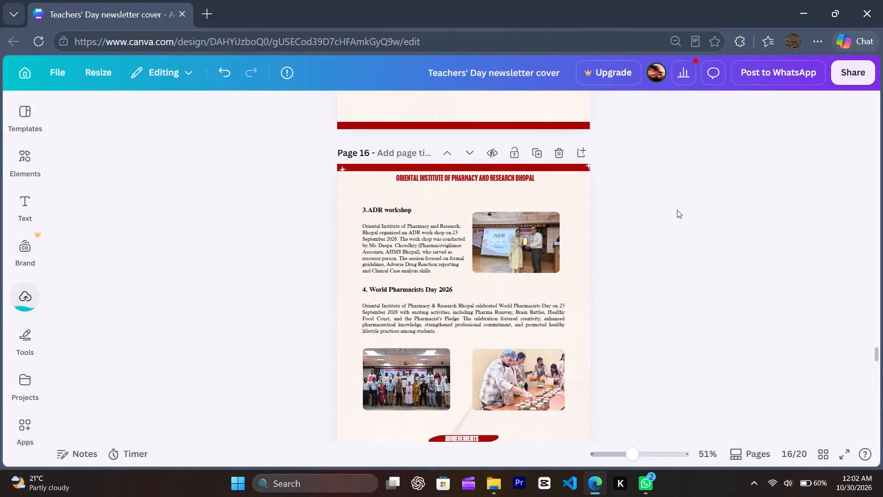
{"action": "scroll", "coordinate": [608, 242], "scroll_direction": "down", "scroll_amount": 1}
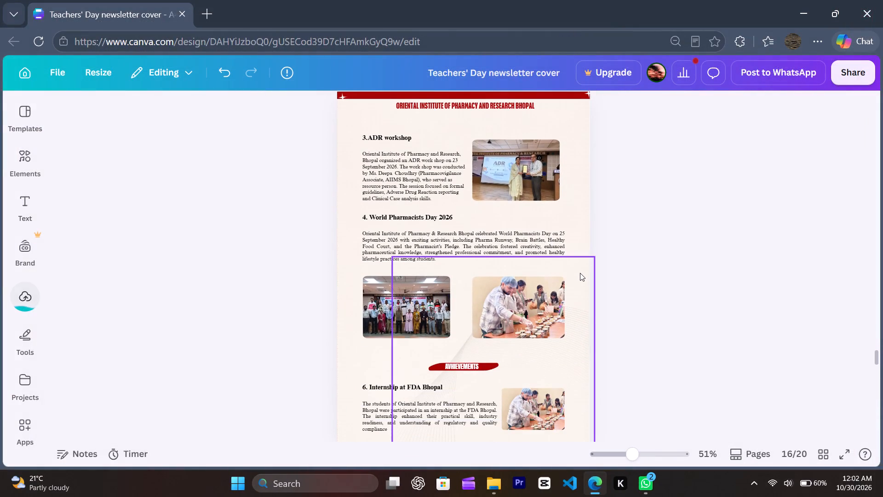
{"action": "key", "text": "ctrl+v"}
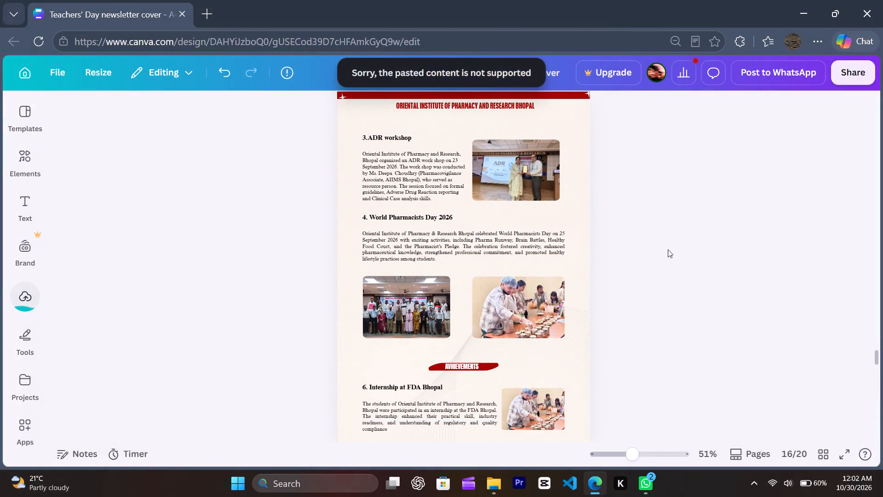
{"action": "left_click", "coordinate": [503, 490]}
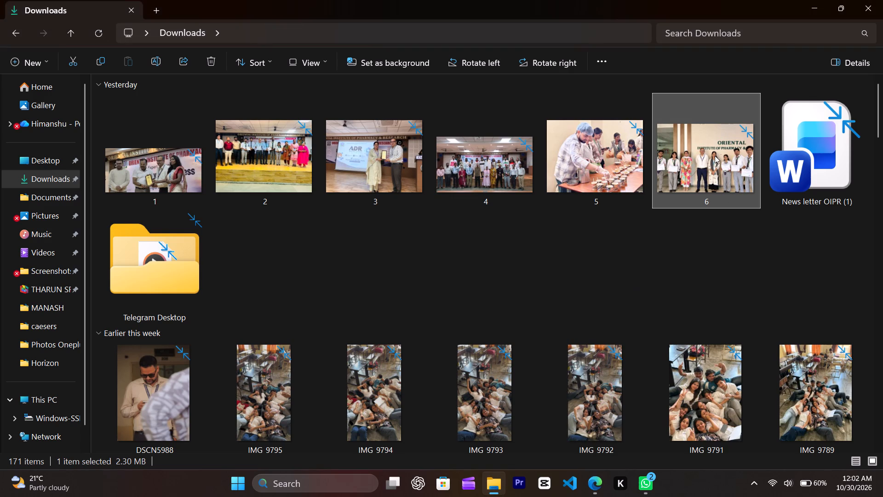
{"action": "left_click", "coordinate": [715, 156]}
{"action": "key", "text": "ctrl+c"}
{"action": "key", "text": "alt+Tab"}
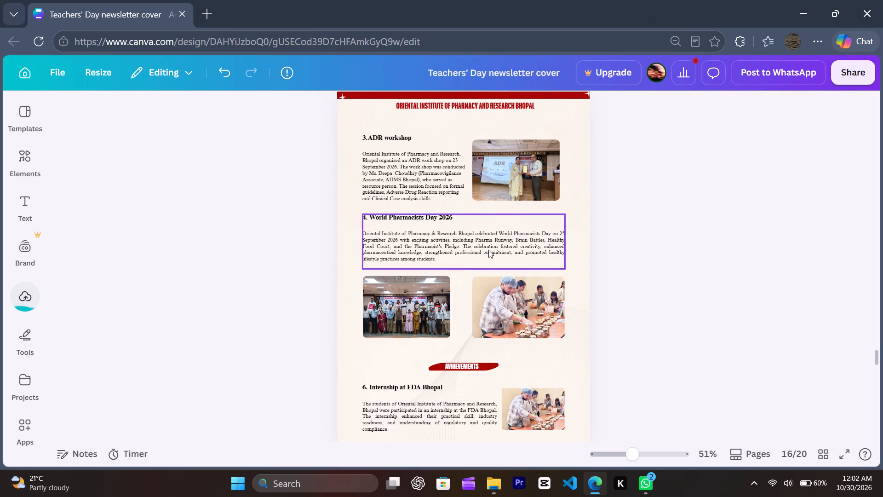
{"action": "left_click", "coordinate": [468, 275]}
{"action": "key", "text": "ctrl+v"}
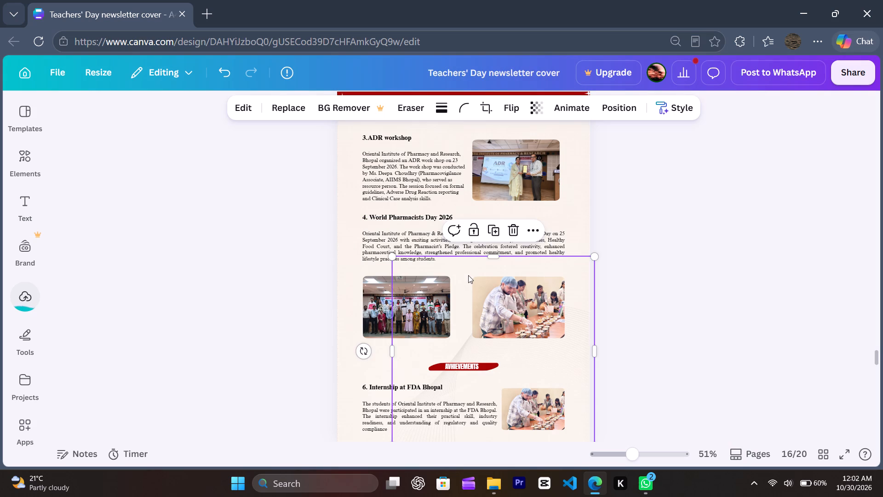
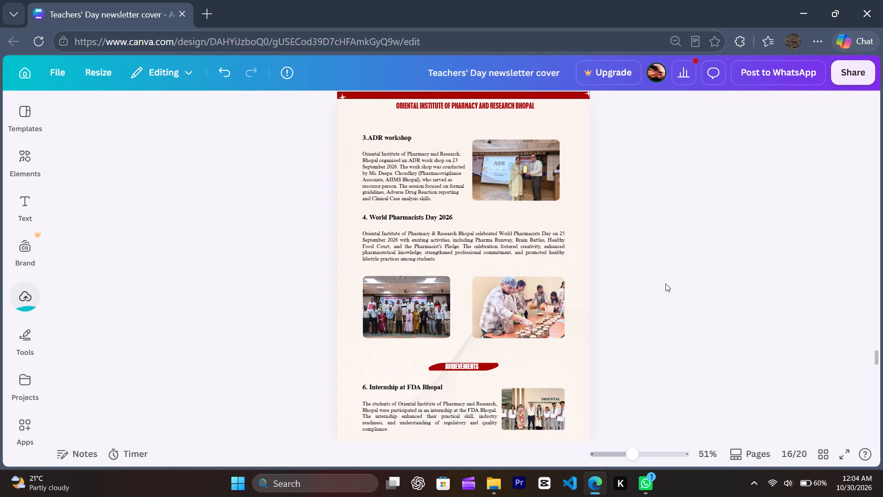
Open the second student tribute placeholder, beneath the newsletter date line on the page 1 cover, for text editing.
{"action": "left_click", "coordinate": [665, 283]}
{"action": "scroll", "coordinate": [665, 283], "scroll_direction": "up", "scroll_amount": 2}
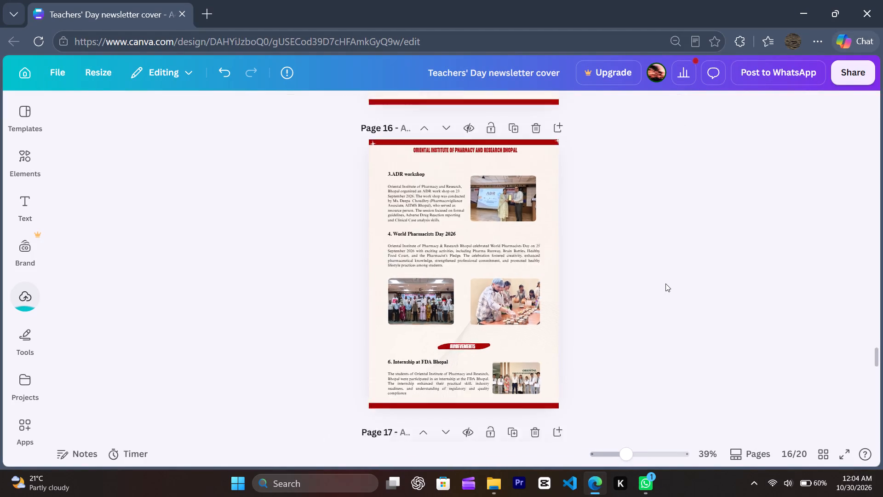
{"action": "scroll", "coordinate": [665, 283], "scroll_direction": "up", "scroll_amount": 20}
{"action": "scroll", "coordinate": [665, 283], "scroll_direction": "up", "scroll_amount": 10}
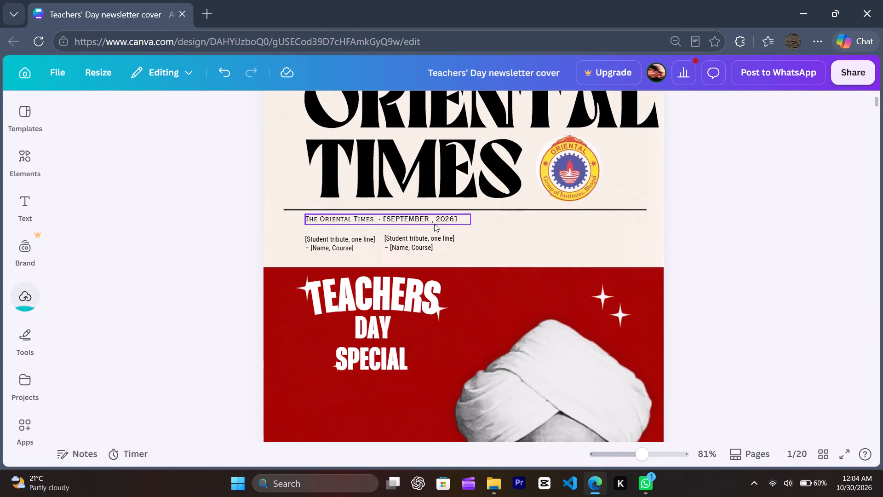
{"action": "double_click", "coordinate": [404, 253]}
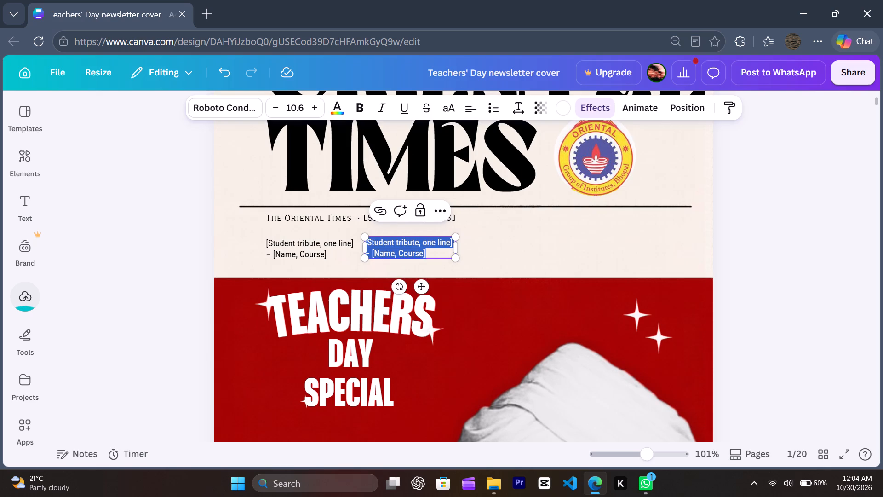
Delete both "[Student tribute, one line] – [Name, Course]" placeholder texts below the September 2026 line on the page 1 cover.
{"action": "left_click", "coordinate": [512, 243]}
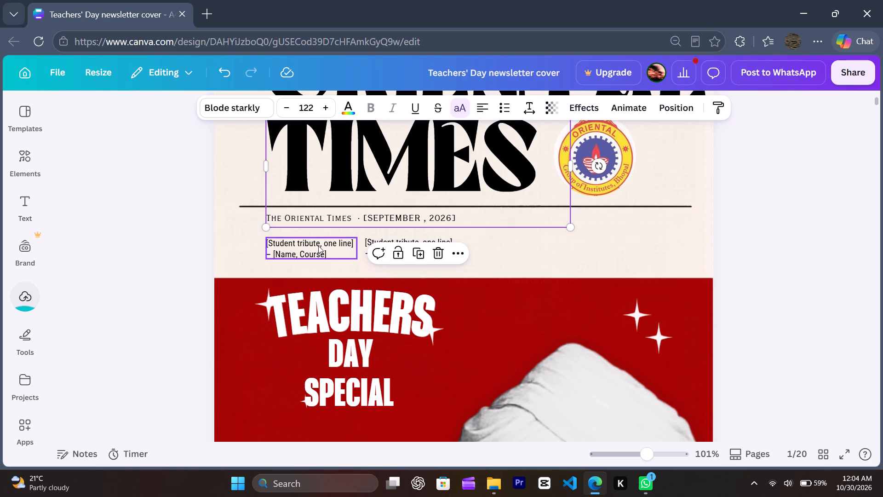
{"action": "left_click", "coordinate": [318, 246]}
{"action": "key", "text": "Delete"}
{"action": "left_click", "coordinate": [392, 250]}
{"action": "key", "text": "Delete"}
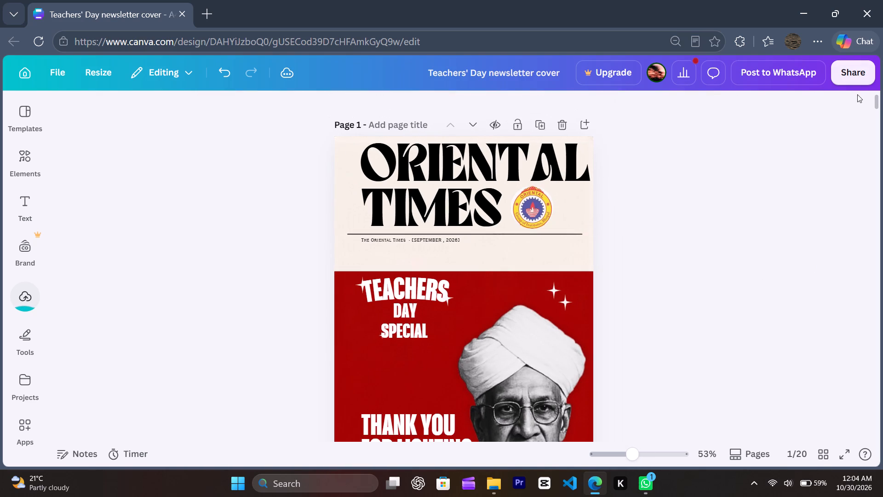
Open the share and download options for the Teachers' Day newsletter design.
{"action": "left_click", "coordinate": [865, 67]}
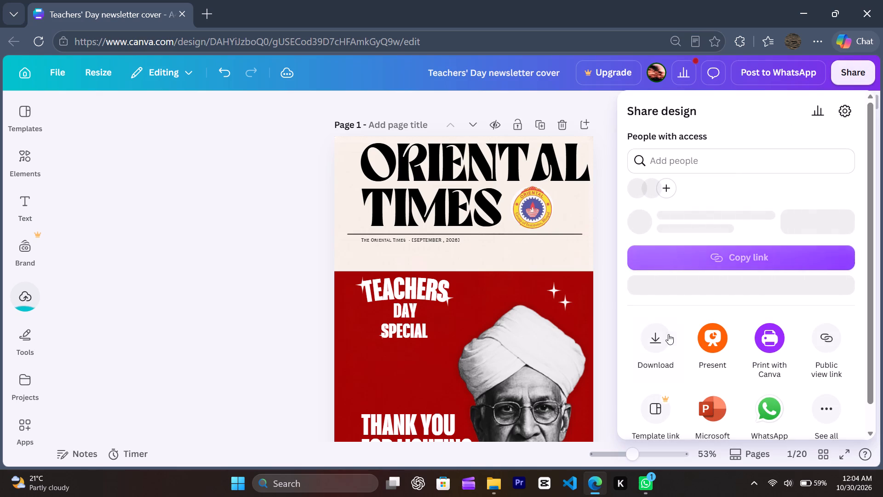
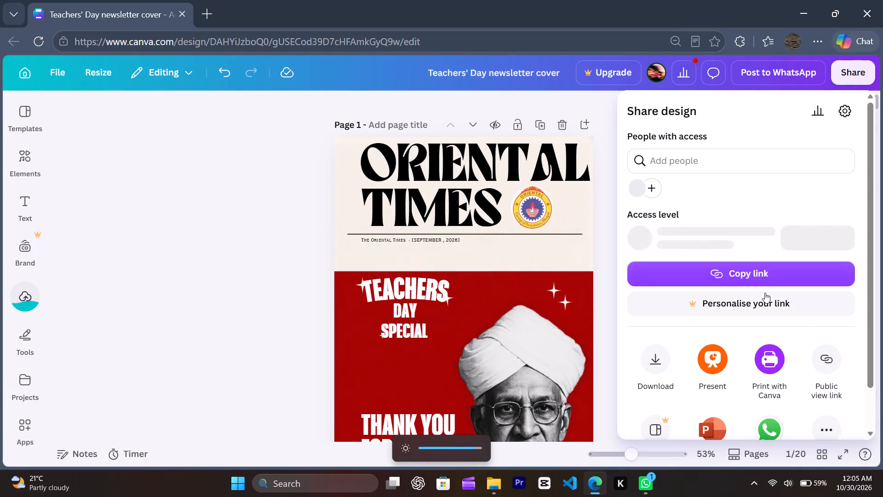
Copy the sharing link of the Teachers' Day newsletter cover design.
{"action": "left_click", "coordinate": [749, 283]}
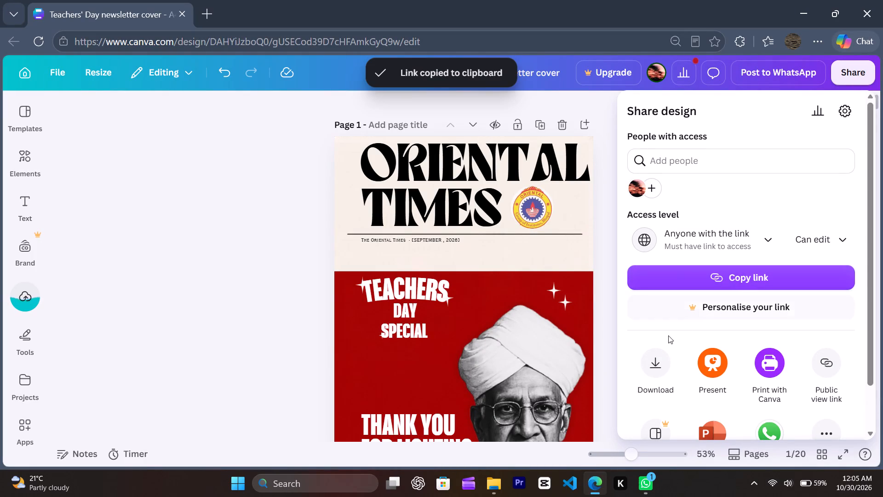
Download all pages of the newsletter as a PDF with the Digital preset.
{"action": "left_click", "coordinate": [655, 356]}
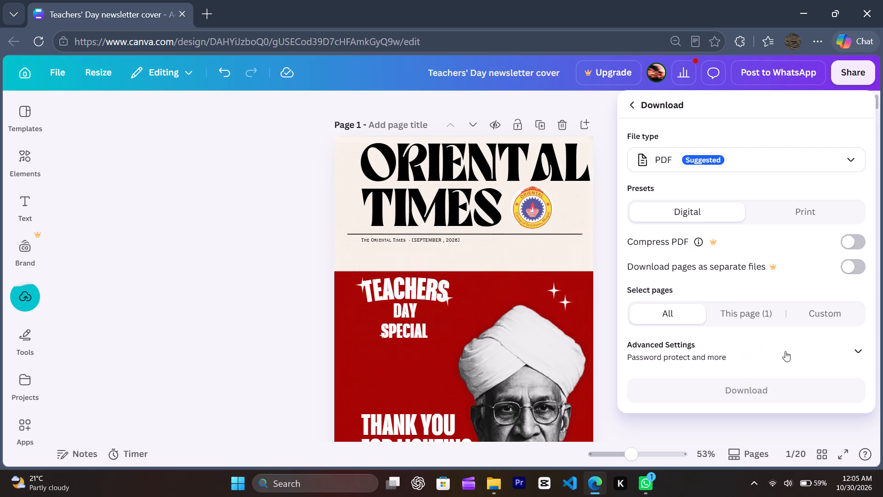
{"action": "left_click", "coordinate": [768, 391]}
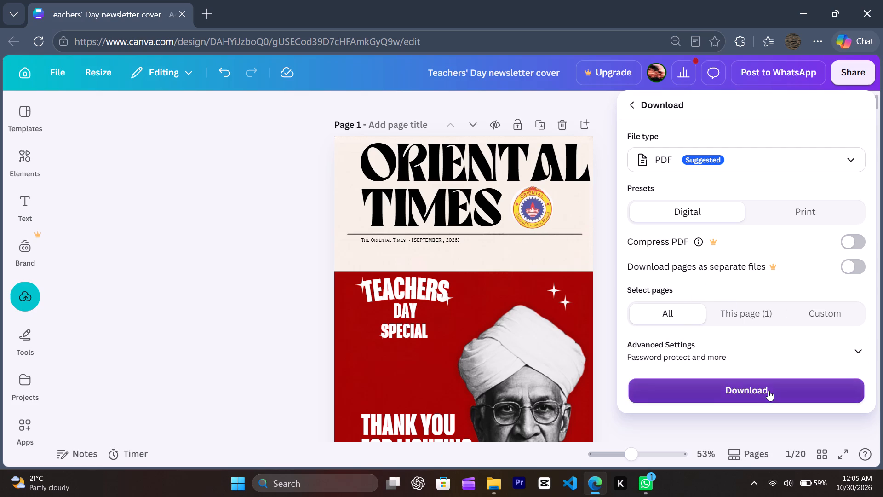
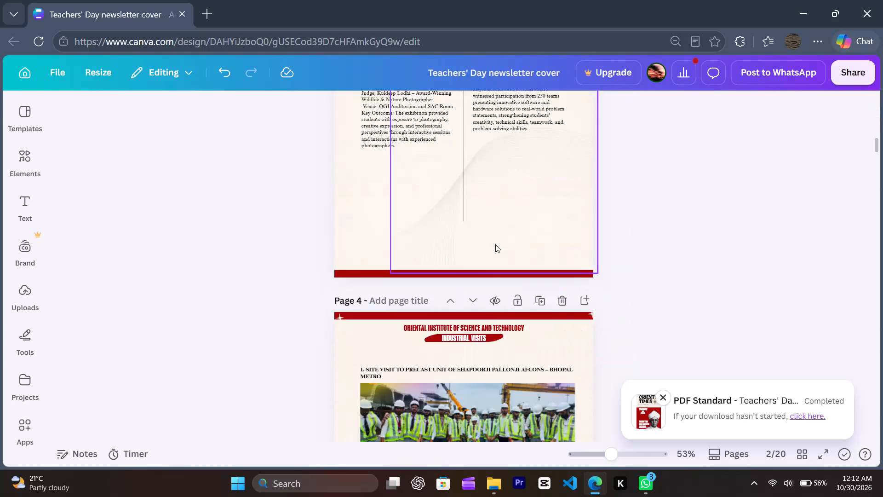
Review the newsletter's pages 3 to 11, checking the layout, section headings and item numbering.
{"action": "scroll", "coordinate": [495, 244], "scroll_direction": "down", "scroll_amount": 4}
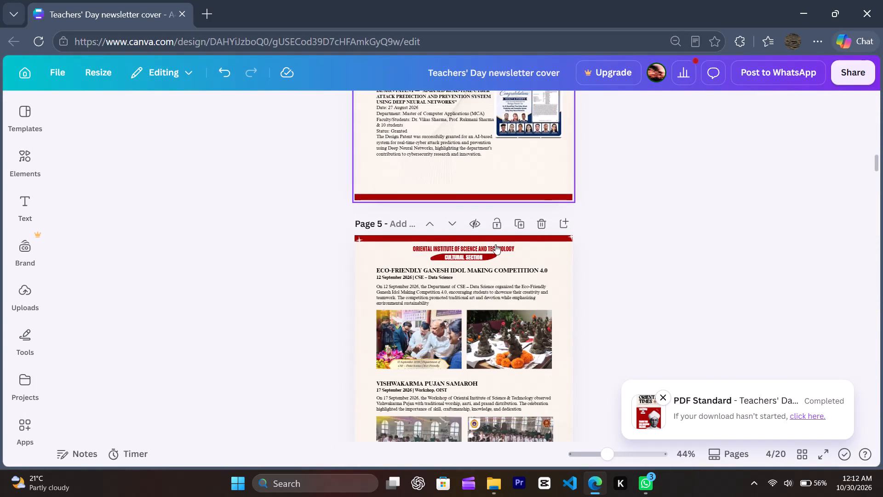
{"action": "scroll", "coordinate": [495, 244], "scroll_direction": "down", "scroll_amount": 6}
{"action": "scroll", "coordinate": [495, 244], "scroll_direction": "up", "scroll_amount": 1}
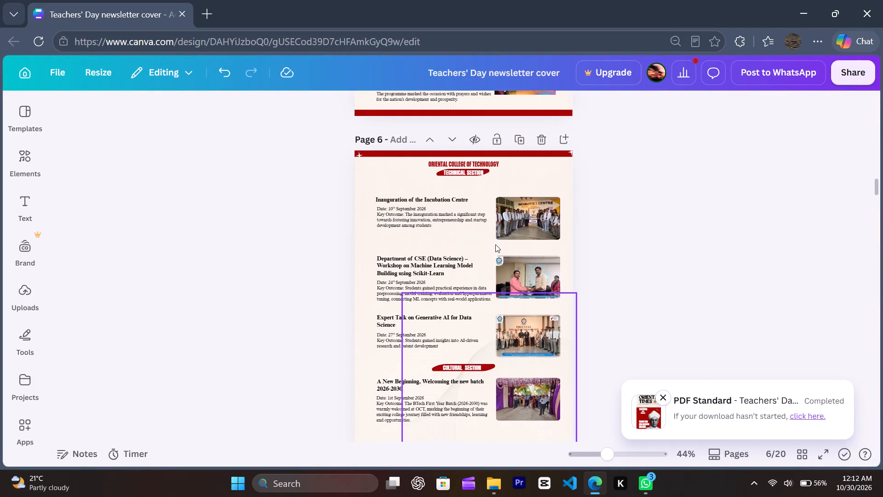
{"action": "scroll", "coordinate": [495, 244], "scroll_direction": "up", "scroll_amount": 1}
{"action": "scroll", "coordinate": [495, 244], "scroll_direction": "down", "scroll_amount": 6}
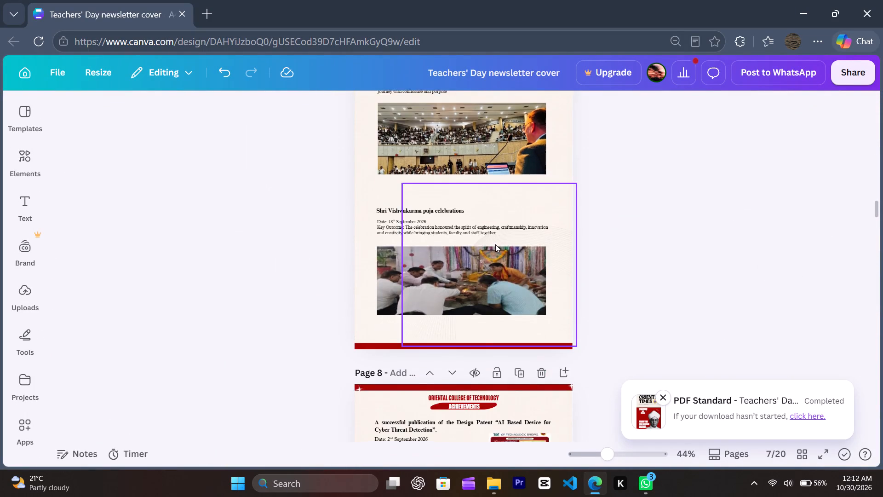
{"action": "scroll", "coordinate": [495, 244], "scroll_direction": "down", "scroll_amount": 8}
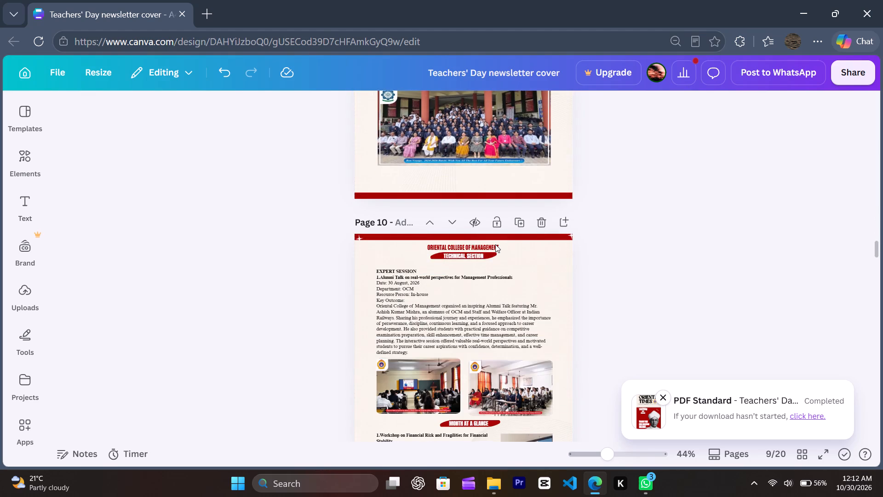
{"action": "scroll", "coordinate": [495, 244], "scroll_direction": "down", "scroll_amount": 2}
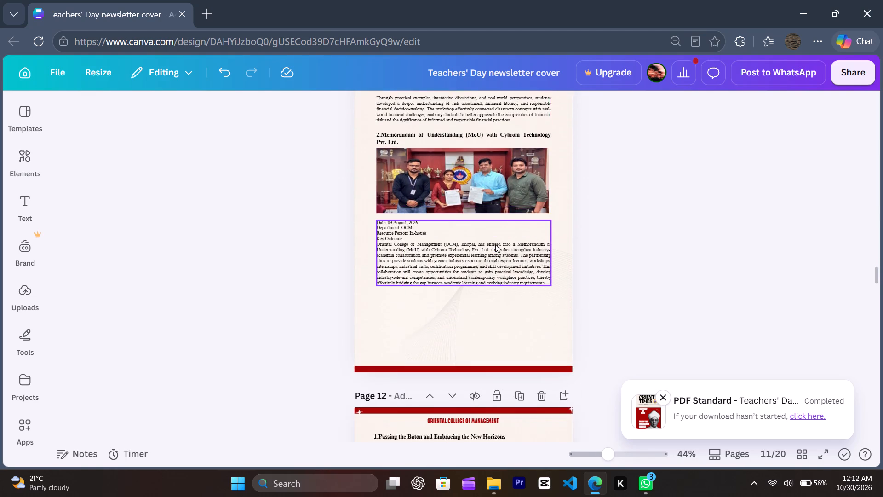
Change the number of the "Passing the Baton and Embracing the New Horizons" heading on page 12 to 3.
{"action": "scroll", "coordinate": [495, 244], "scroll_direction": "down", "scroll_amount": 2}
{"action": "scroll", "coordinate": [451, 286], "scroll_direction": "down", "scroll_amount": 1}
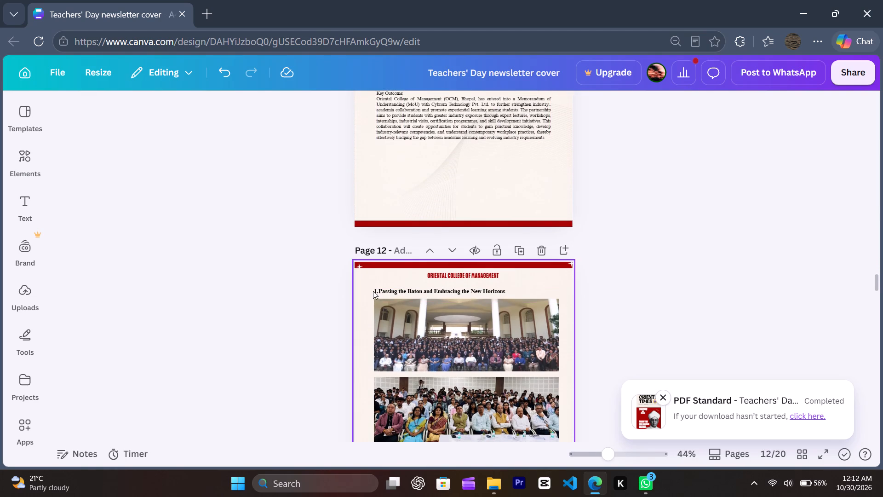
{"action": "left_click", "coordinate": [373, 290]}
{"action": "double_click", "coordinate": [380, 289]}
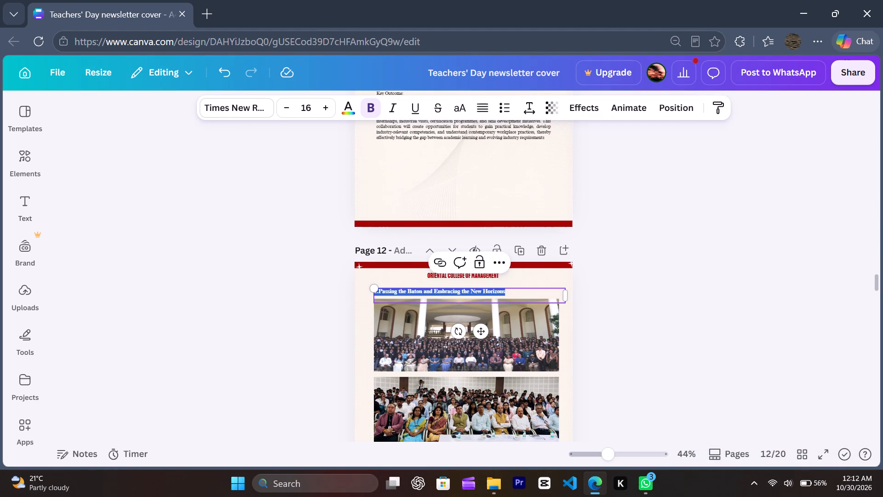
{"action": "left_click", "coordinate": [380, 289]}
{"action": "key", "text": "Left"}
{"action": "key", "text": "BackSpace"}
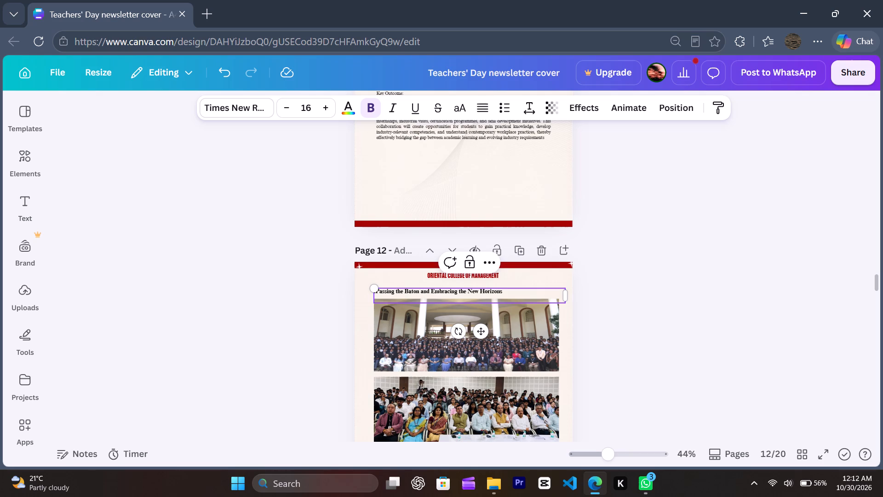
{"action": "key", "text": "3"}
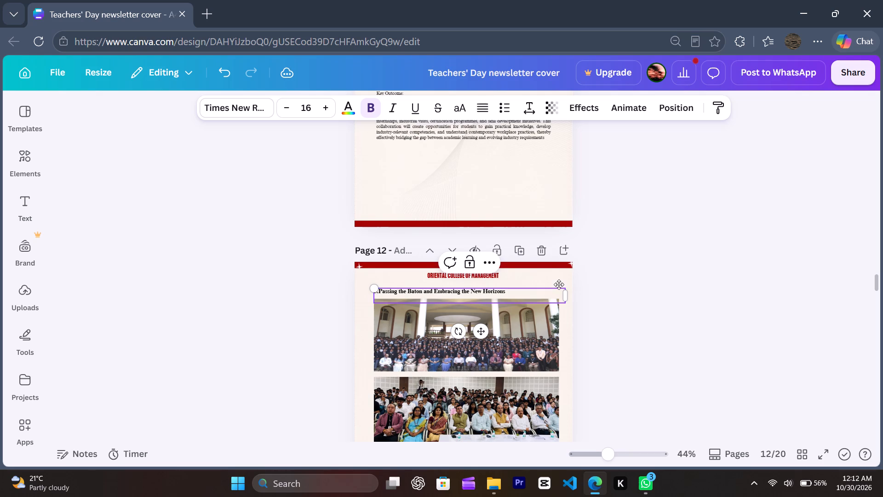
{"action": "left_click", "coordinate": [605, 297]}
Resize the Financial Risk workshop photo on page 10, lowering its top edge slightly and extending its right edge outward.
{"action": "scroll", "coordinate": [605, 297], "scroll_direction": "down", "scroll_amount": 5}
{"action": "scroll", "coordinate": [605, 297], "scroll_direction": "up", "scroll_amount": 2}
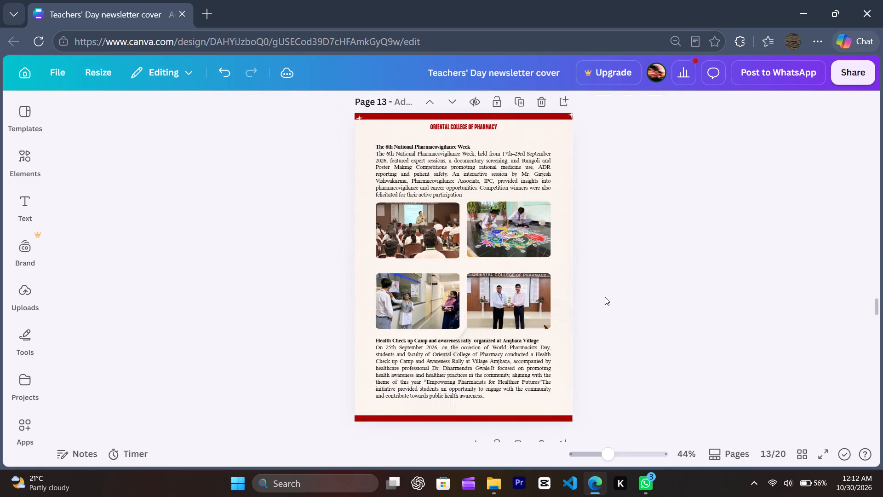
{"action": "scroll", "coordinate": [605, 297], "scroll_direction": "up", "scroll_amount": 4}
{"action": "scroll", "coordinate": [605, 297], "scroll_direction": "down", "scroll_amount": 1}
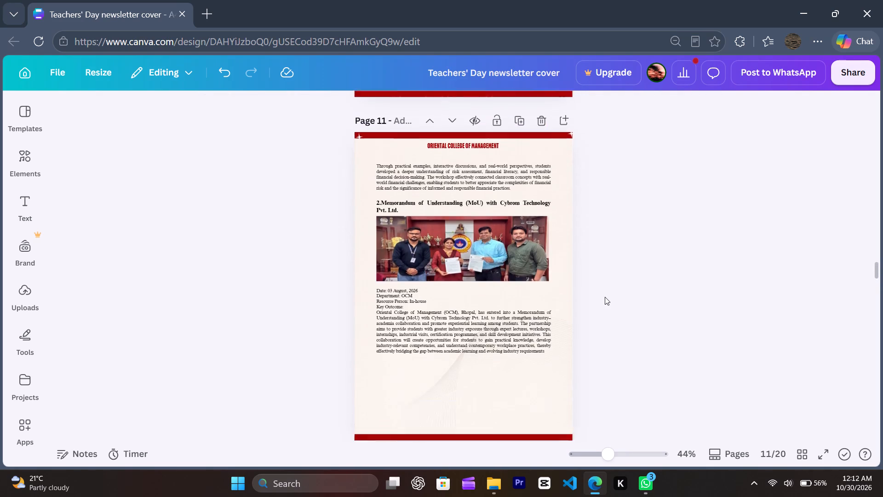
{"action": "scroll", "coordinate": [605, 297], "scroll_direction": "down", "scroll_amount": 1}
{"action": "scroll", "coordinate": [605, 297], "scroll_direction": "up", "scroll_amount": 6}
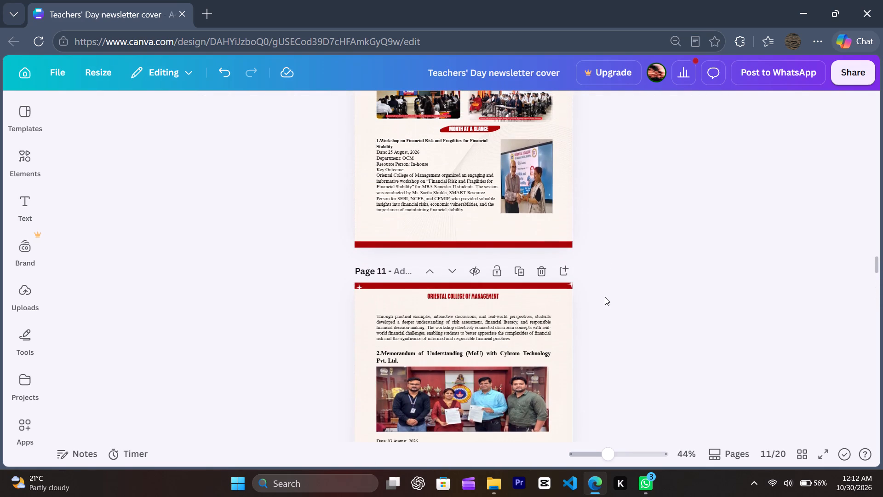
{"action": "left_click", "coordinate": [523, 146]}
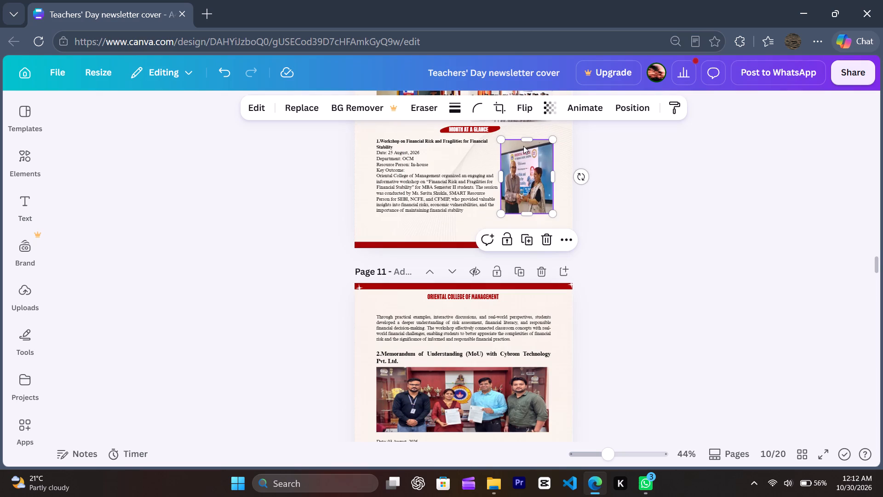
{"action": "left_click_drag", "start_coordinate": [528, 138], "coordinate": [529, 154]}
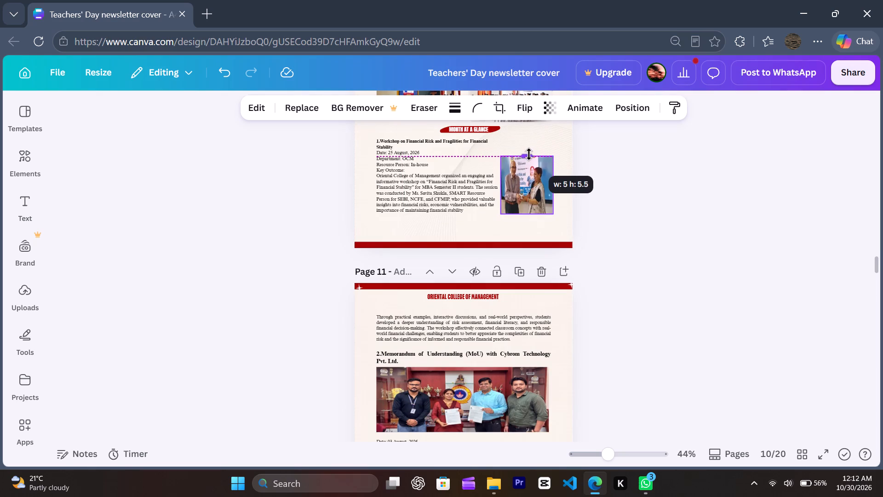
{"action": "left_click_drag", "start_coordinate": [529, 154], "coordinate": [530, 148]}
{"action": "left_click", "coordinate": [630, 182]}
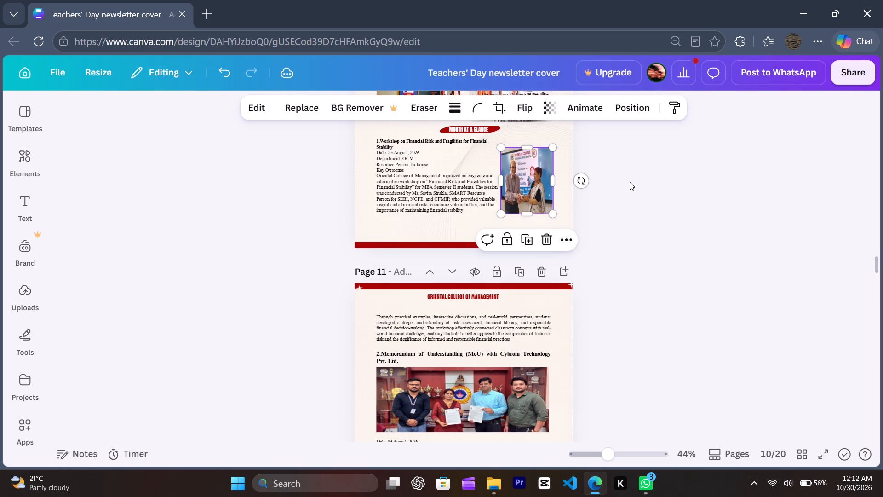
{"action": "left_click", "coordinate": [542, 188]}
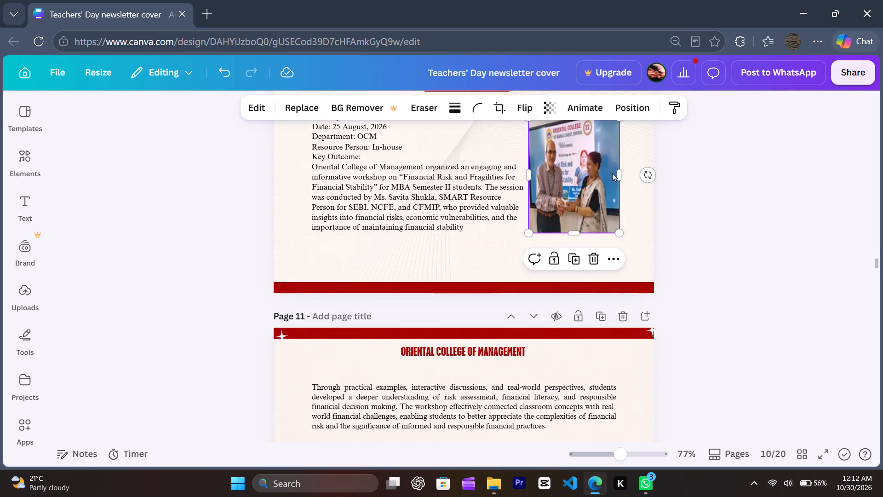
{"action": "left_click_drag", "start_coordinate": [623, 174], "coordinate": [637, 174]}
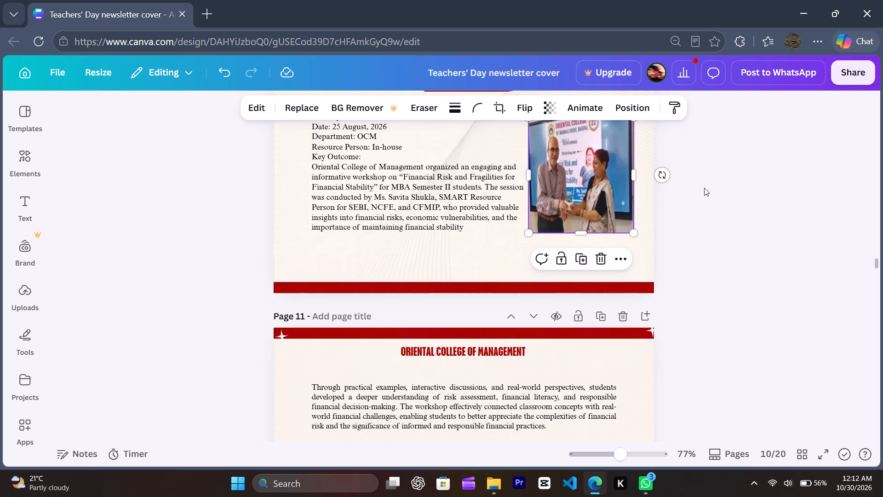
{"action": "left_click", "coordinate": [704, 188]}
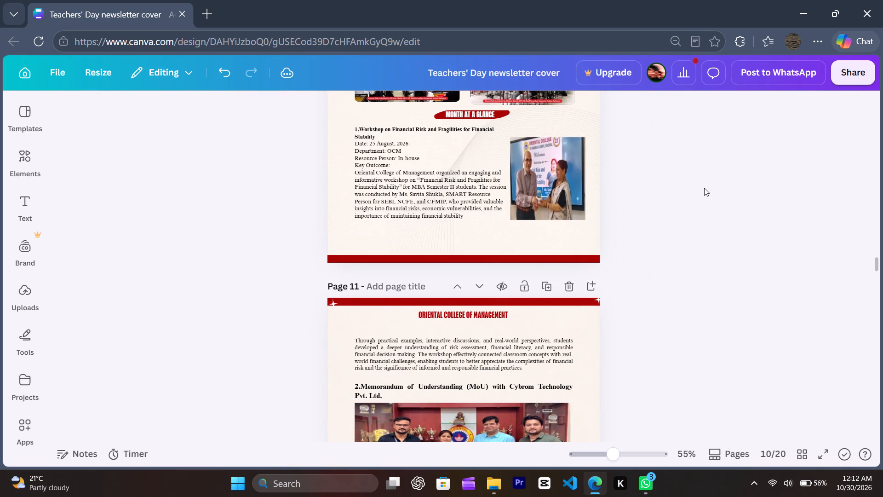
{"action": "scroll", "coordinate": [704, 188], "scroll_direction": "down", "scroll_amount": 1}
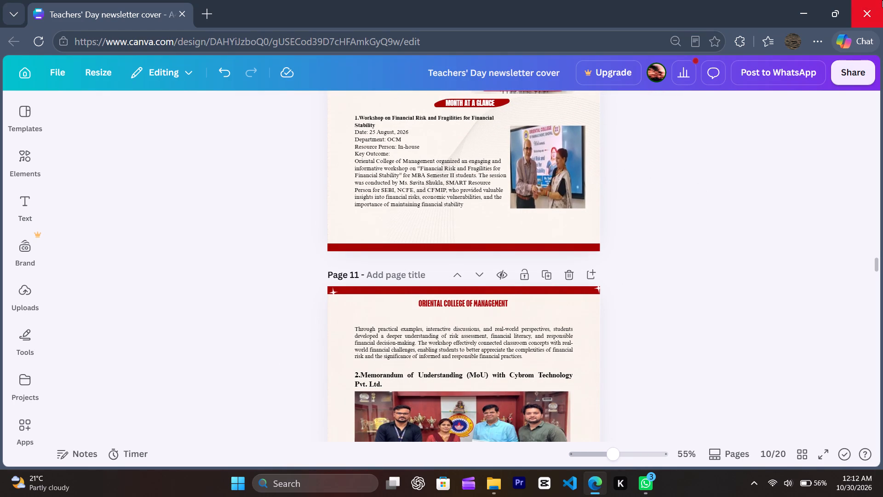